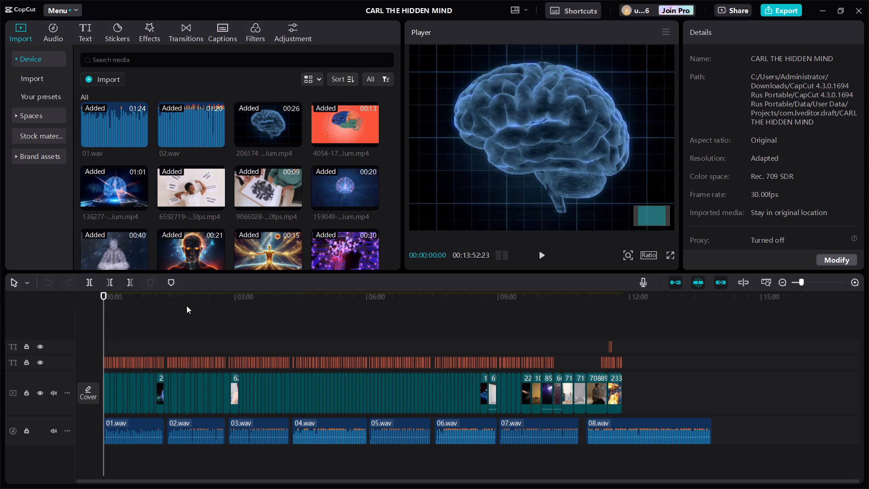
Delete all the caption clips from both text tracks on the timeline.
drag(612, 312, 591, 371)
drag(591, 371, 551, 353)
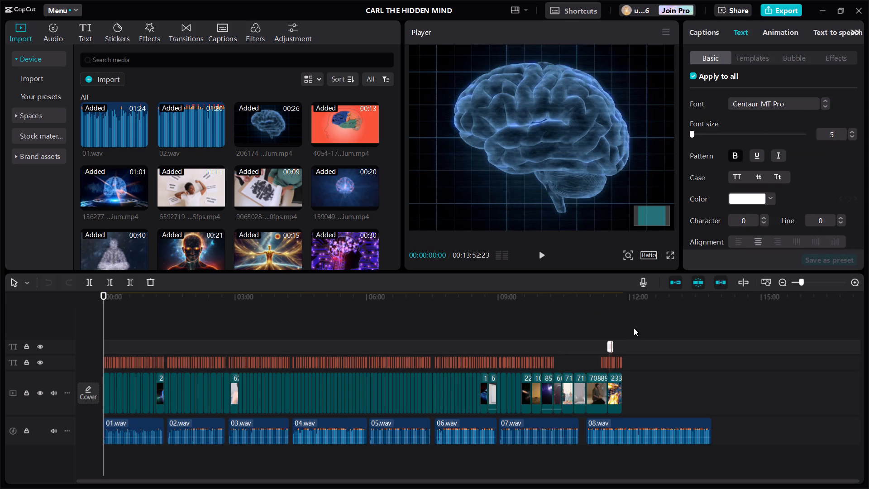
drag(633, 327, 191, 361)
drag(191, 361, 94, 364)
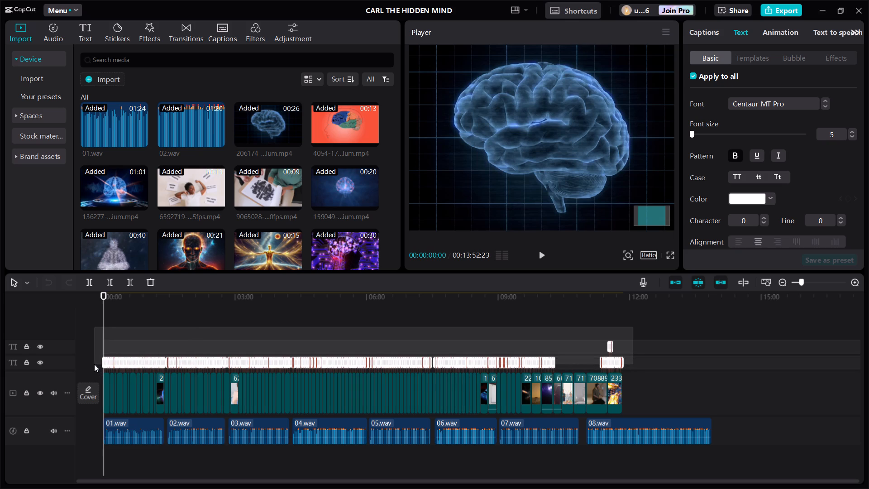
drag(94, 364, 95, 364)
key(BackSpace)
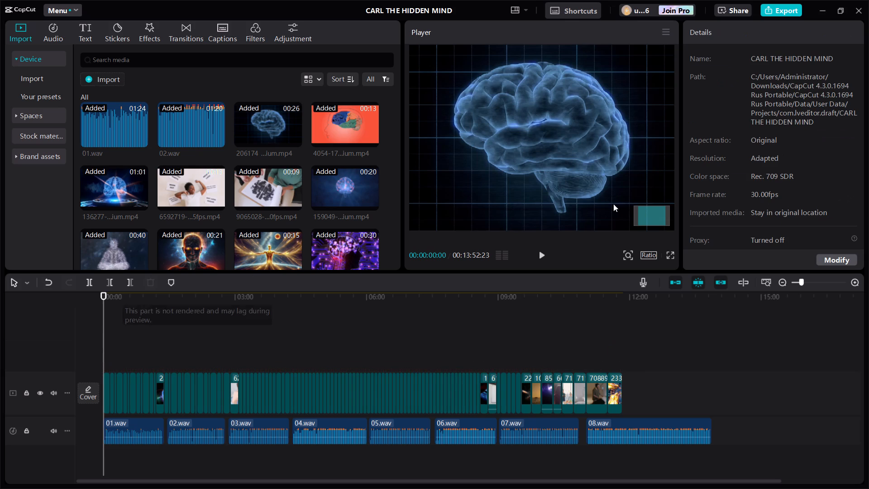
Add the 12-second 6036531 clip of the anatomical head model at the end of the video track, at 11:50:02.
click(615, 356)
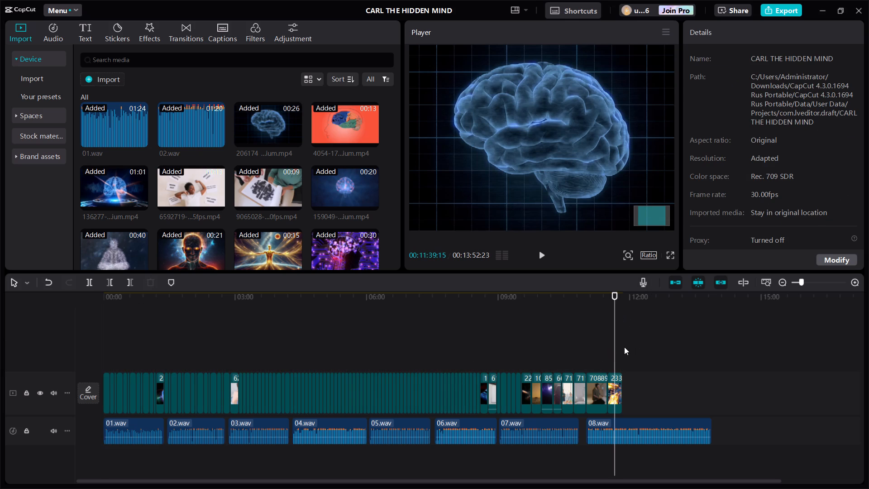
click(624, 347)
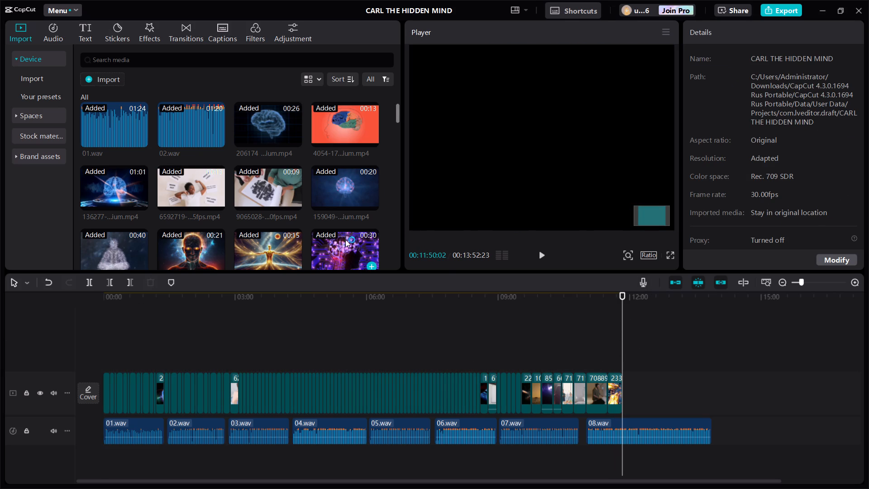
scroll(345, 240, down, 4)
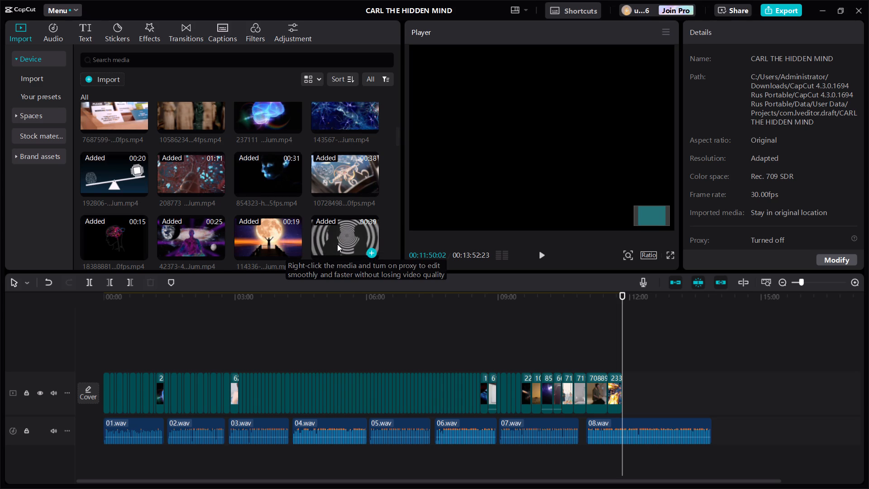
scroll(337, 242, down, 7)
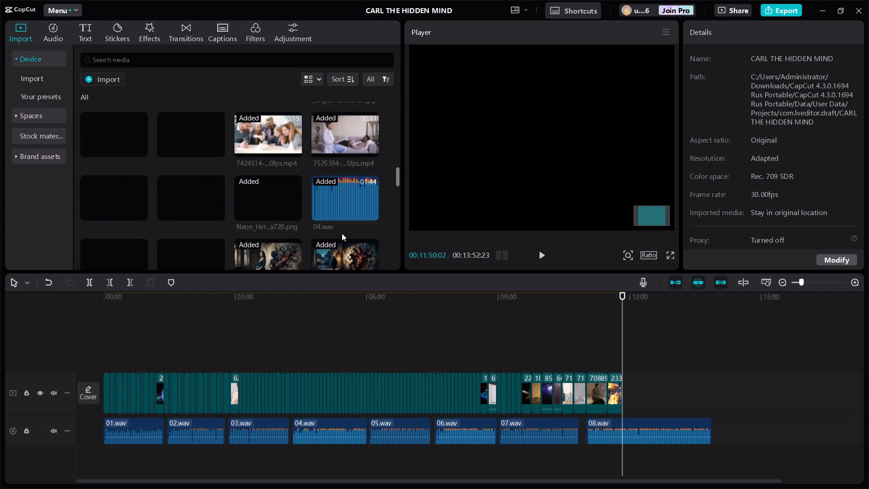
scroll(342, 233, down, 13)
scroll(342, 230, down, 13)
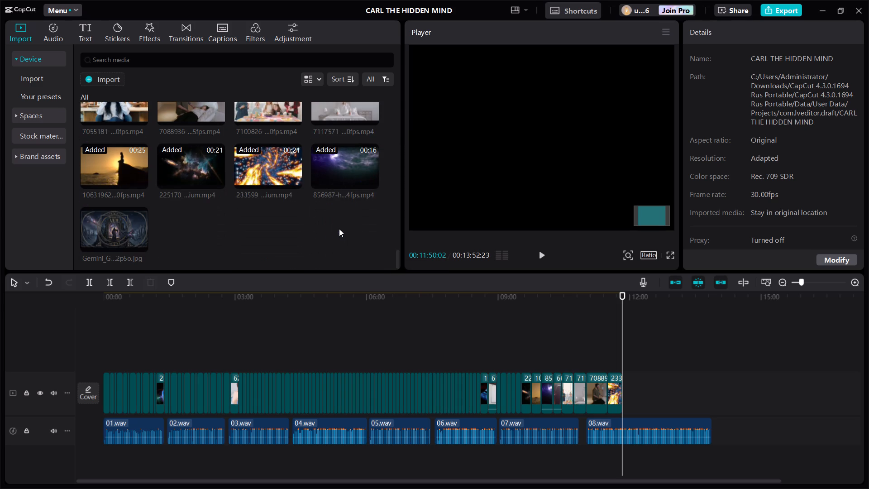
scroll(164, 230, up, 1)
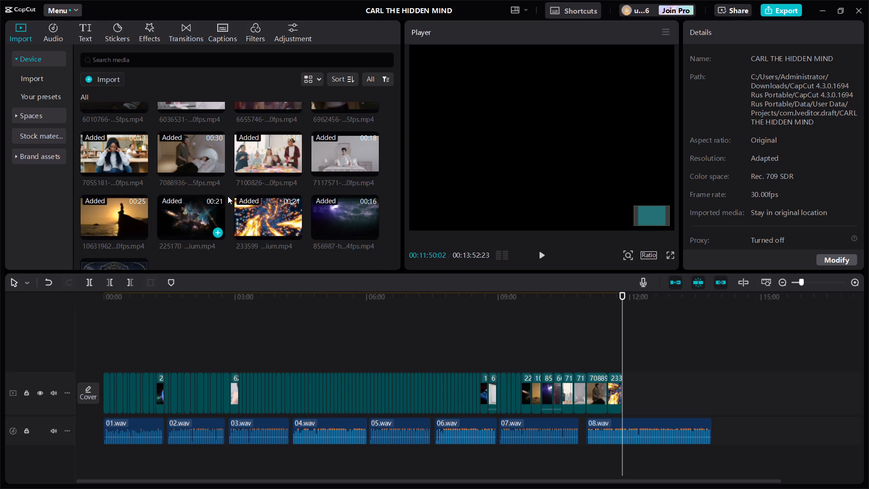
scroll(228, 196, up, 2)
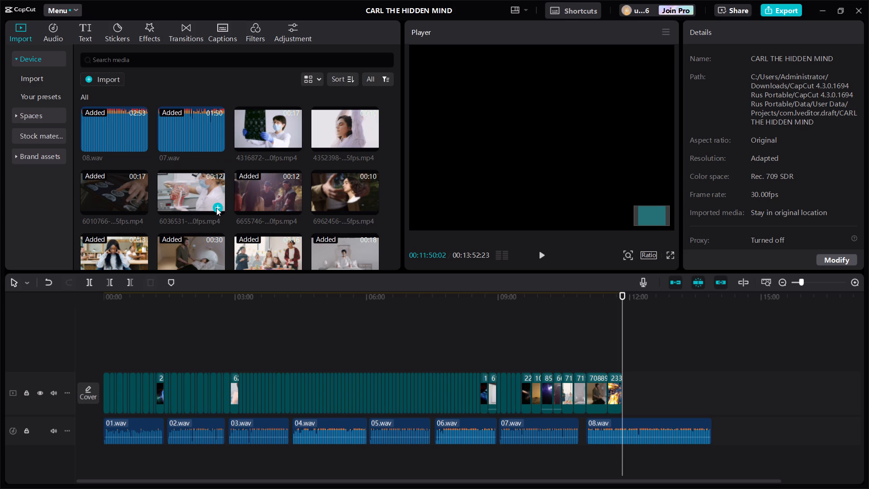
click(216, 208)
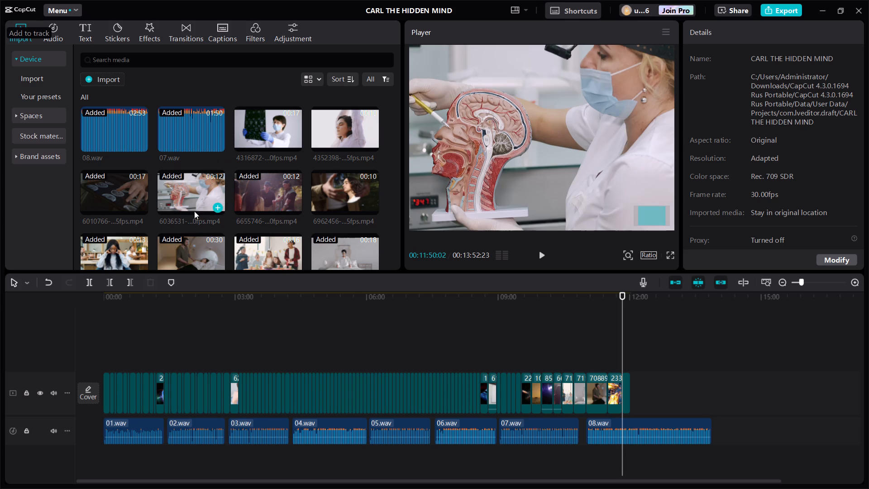
Add the 4316872 brain-scan clip and the 4352398 clip of the stretching woman to the video track at 11:50:02.
scroll(214, 184, up, 1)
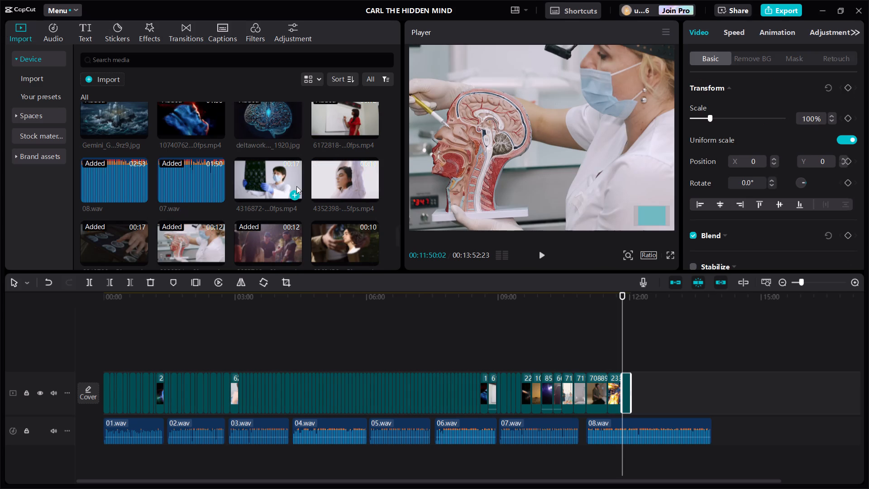
click(294, 194)
click(373, 193)
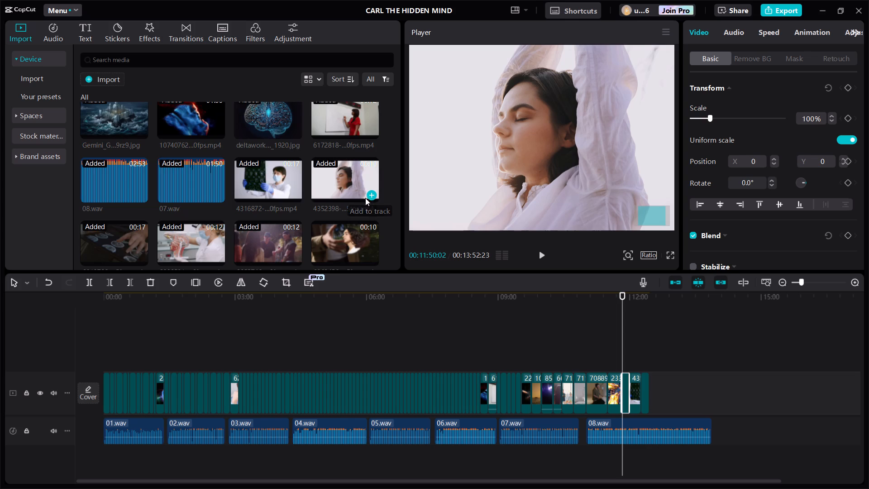
scroll(365, 198, up, 2)
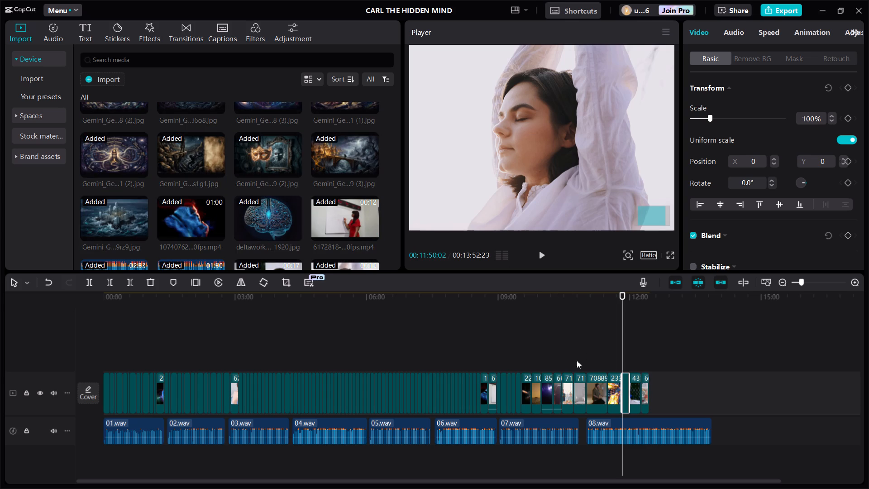
Play the timeline from just before the end of the 07.wav narration to review the closing section.
click(575, 352)
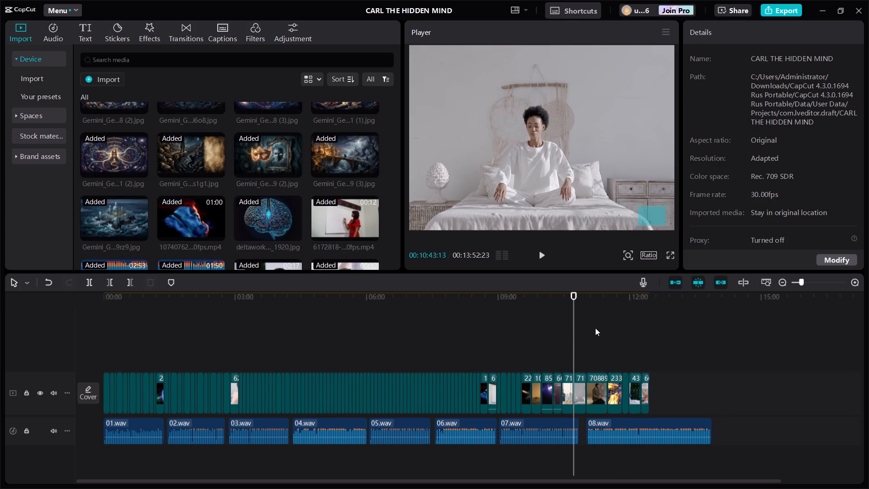
click(590, 332)
click(588, 332)
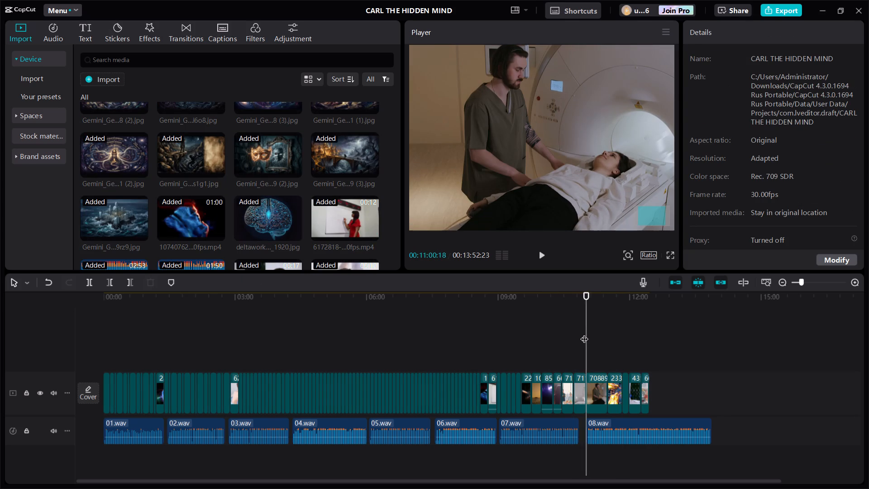
click(584, 333)
click(577, 340)
key(Left)
key(space)
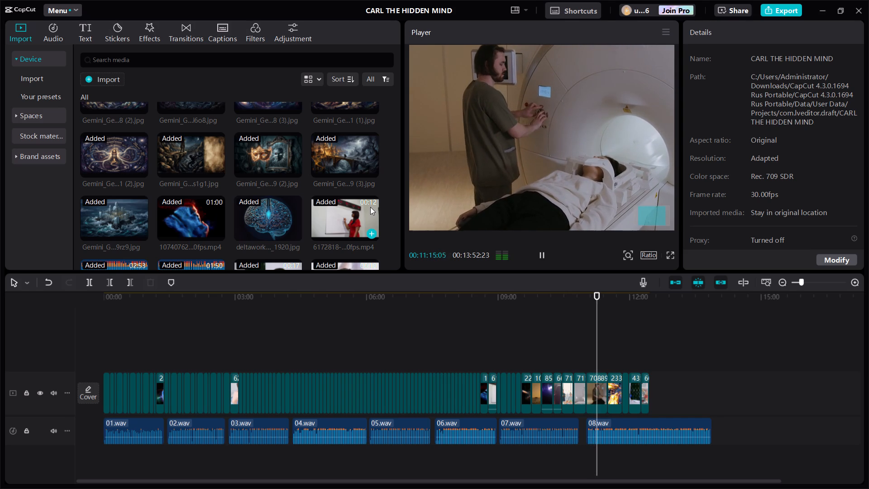
Look through the imported media, from the most recent clips back to the early brain clips, for footage matching the narration.
scroll(278, 216, down, 1)
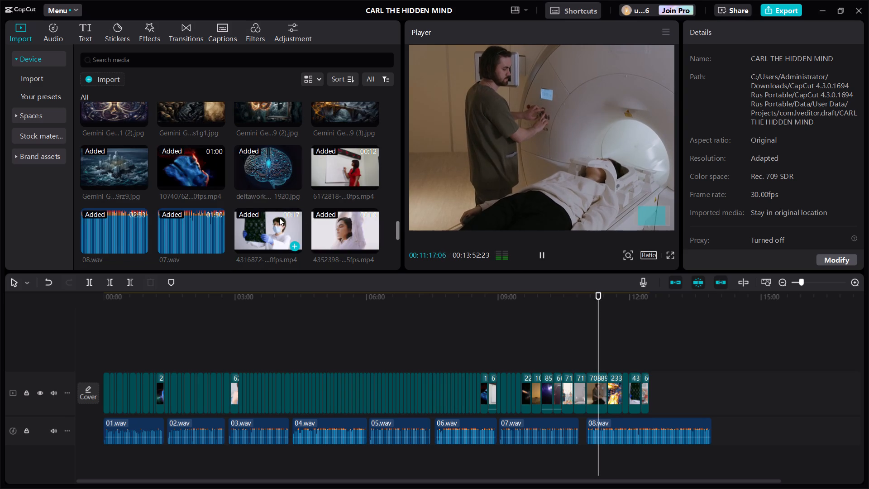
scroll(279, 218, down, 3)
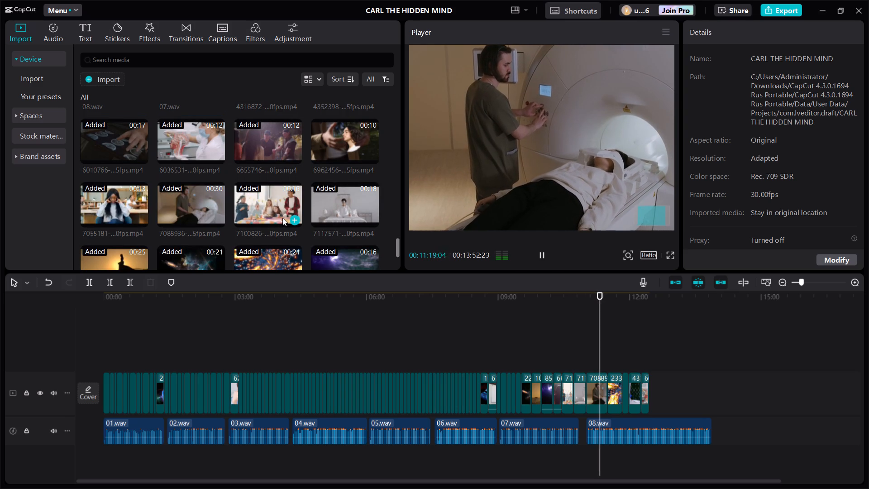
scroll(285, 216, down, 1)
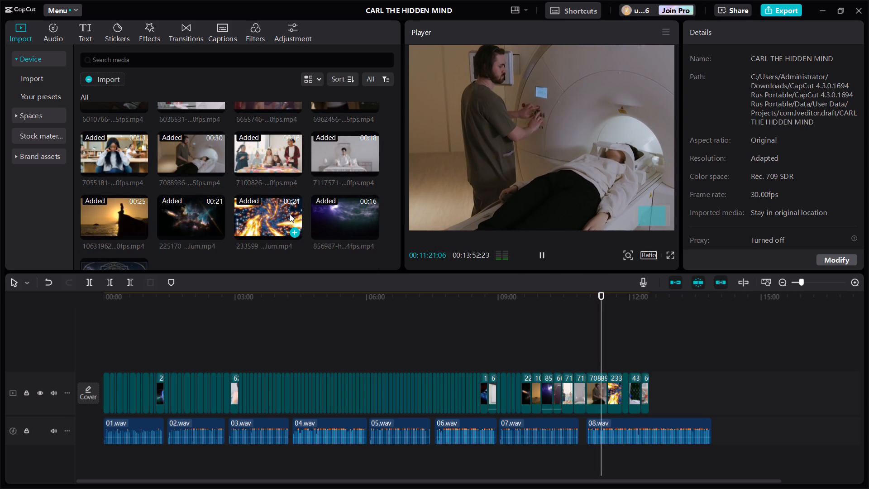
scroll(290, 214, down, 1)
scroll(290, 214, up, 1)
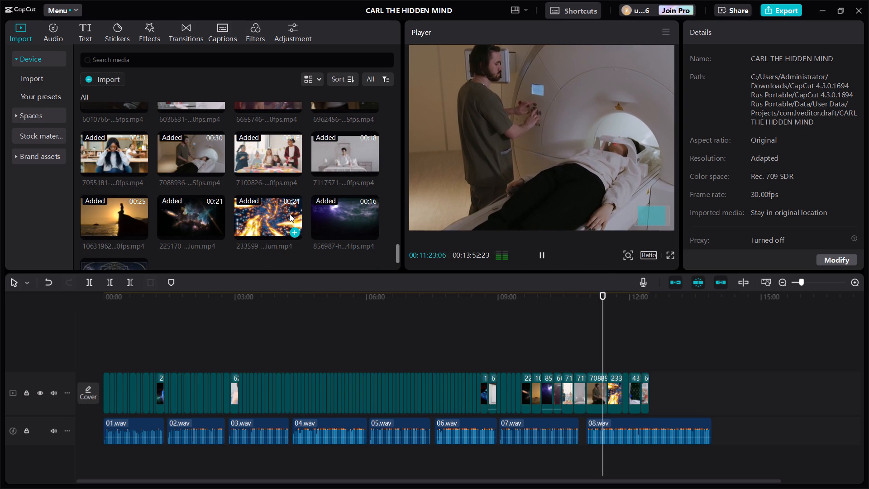
scroll(290, 214, up, 2)
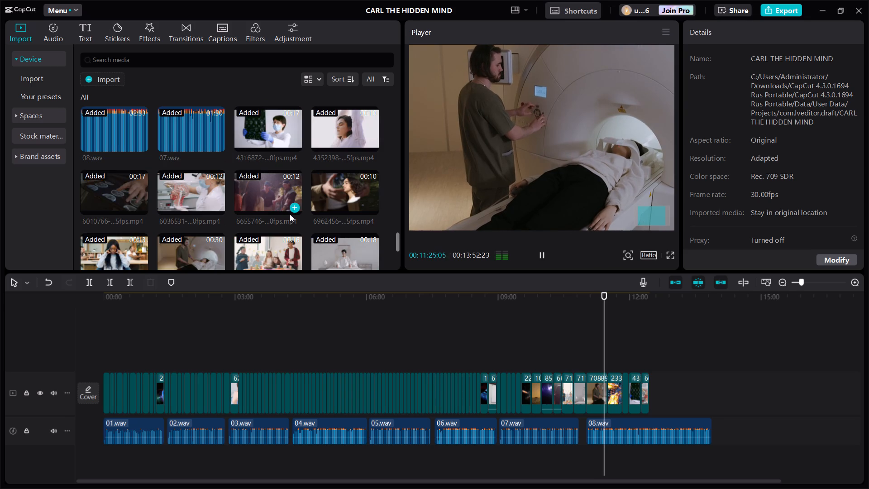
scroll(290, 214, up, 2)
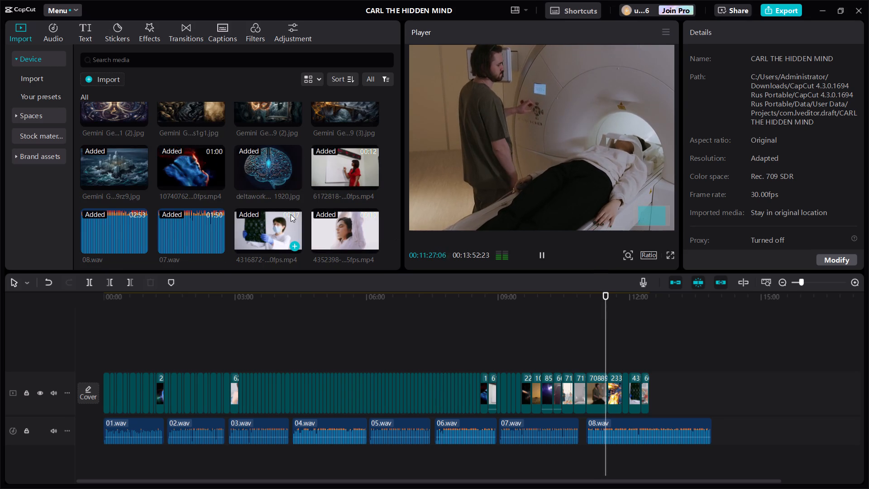
scroll(291, 214, up, 5)
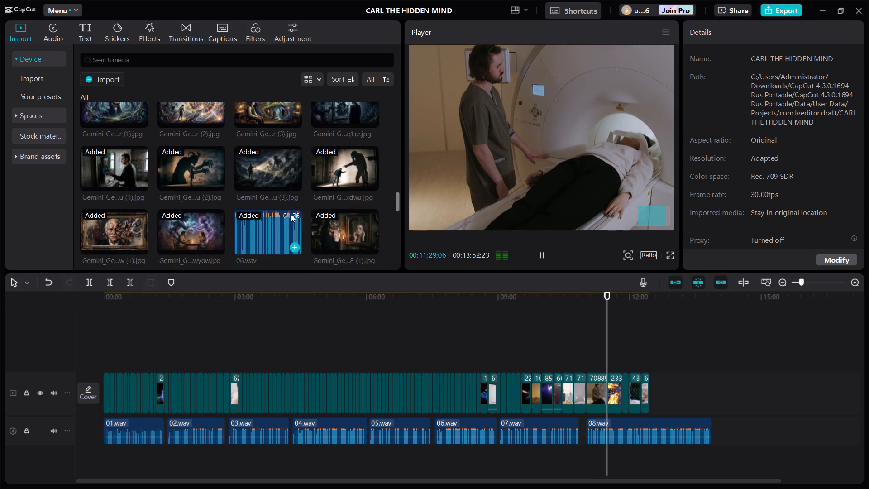
scroll(291, 214, up, 11)
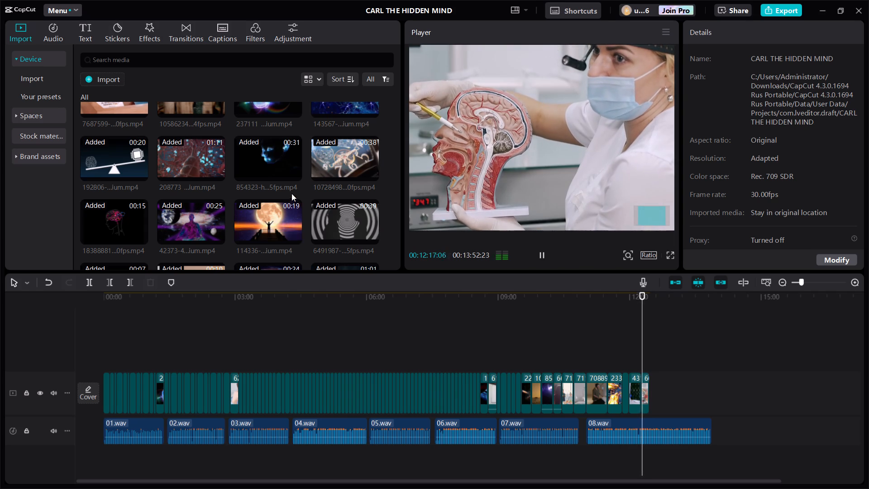
Look through the imported media again, from the early brain clips onward to the recent live-action clips, for further usable footage.
scroll(410, 196, down, 3)
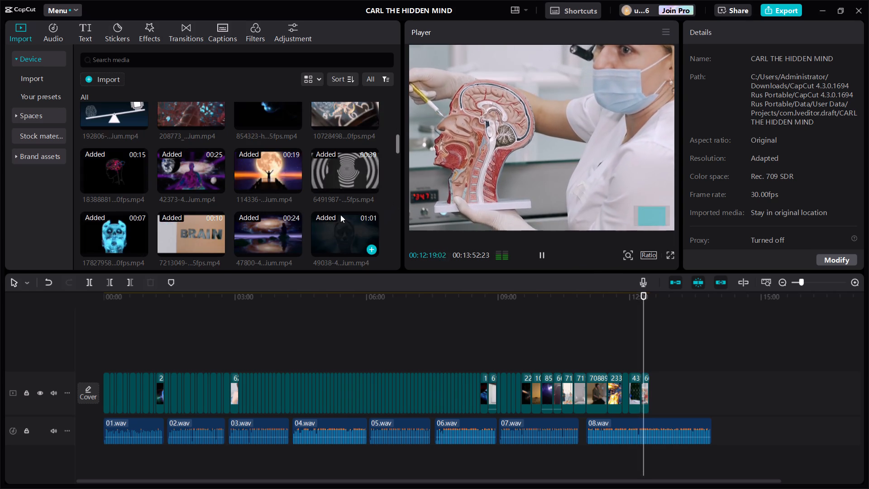
scroll(332, 216, down, 4)
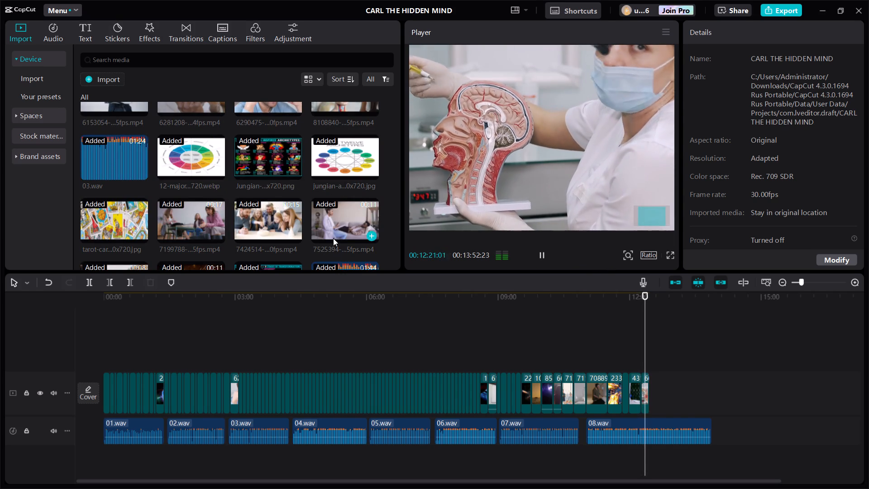
scroll(333, 238, down, 4)
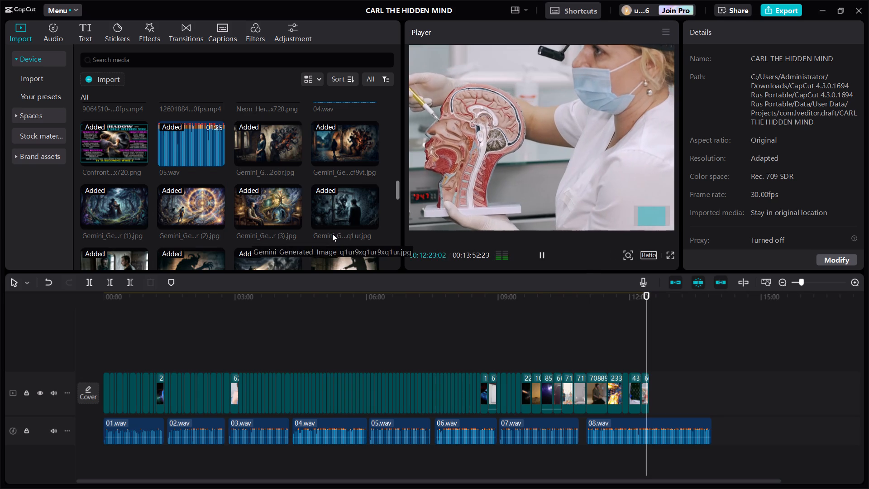
scroll(332, 234, down, 3)
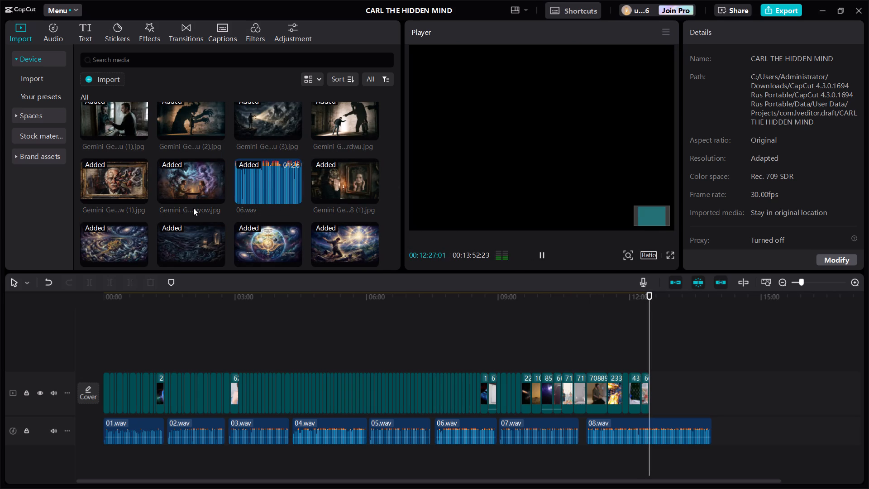
scroll(193, 208, down, 2)
scroll(235, 147, down, 1)
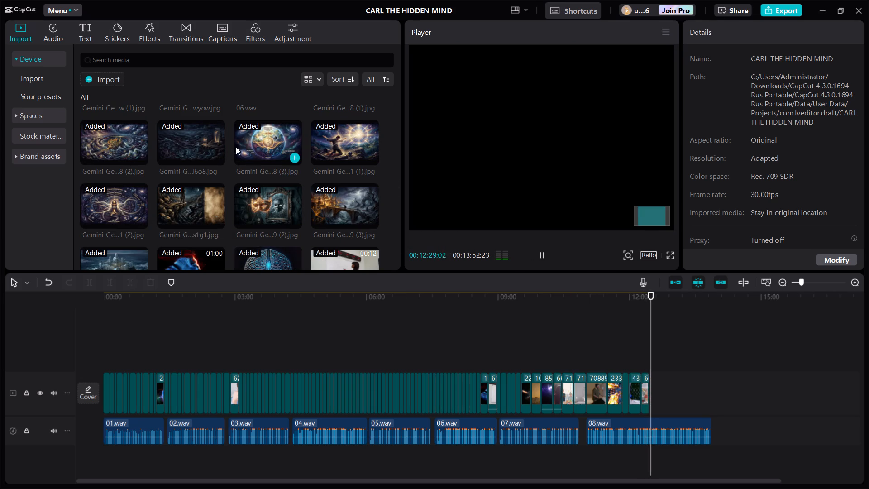
scroll(287, 179, down, 2)
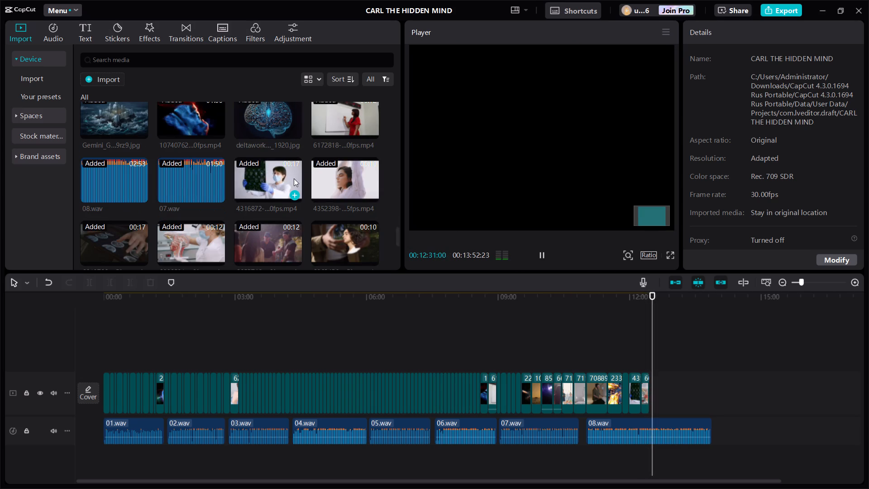
scroll(294, 179, down, 2)
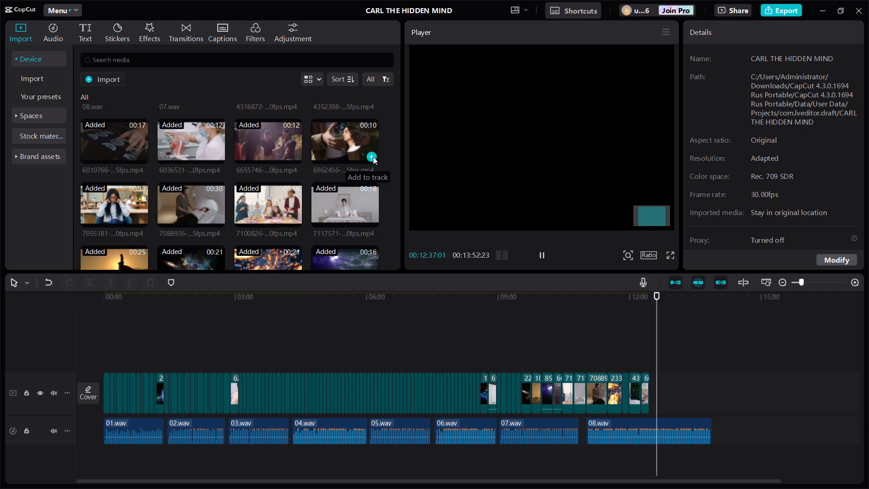
Add the 6962456 clip of the woman outdoors to the end of the video track at 12:27:00.
click(645, 329)
click(650, 326)
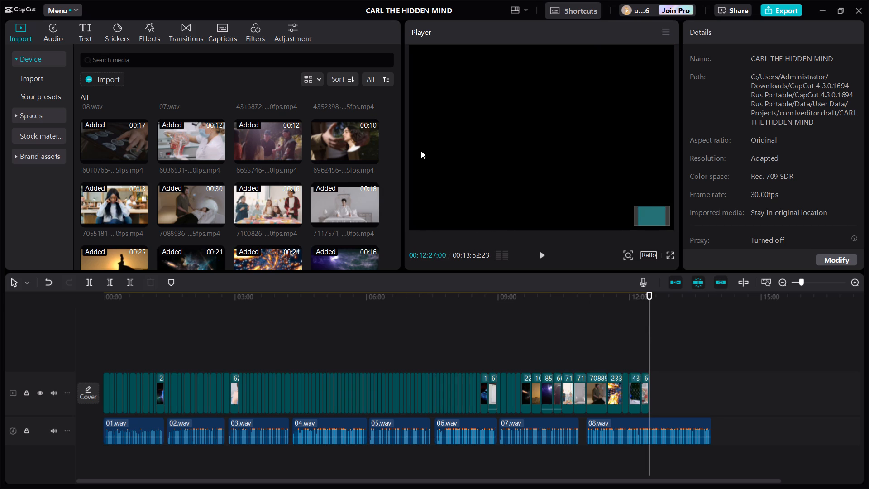
click(376, 155)
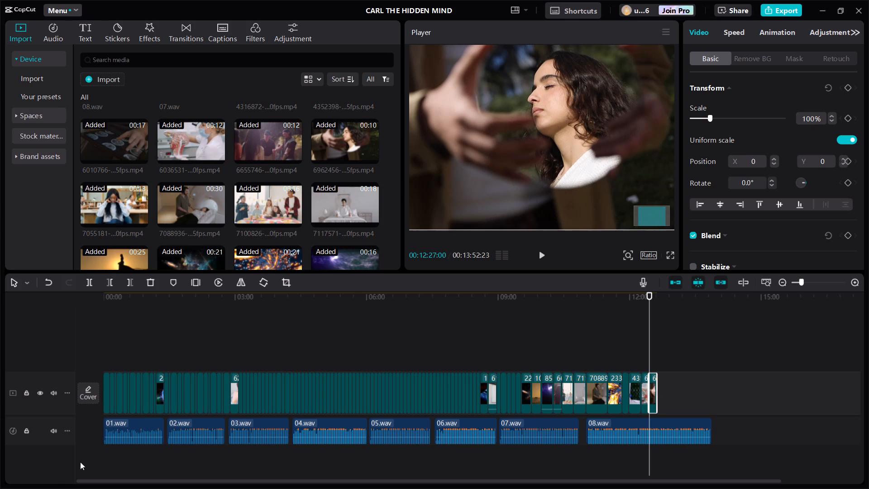
Place the playhead at the end of the last clip on the video track, at 12:37:00.
click(666, 345)
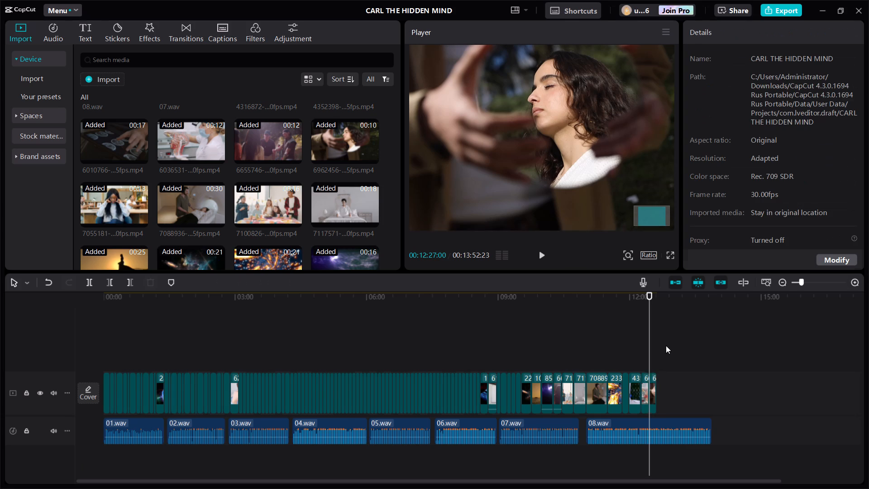
click(663, 345)
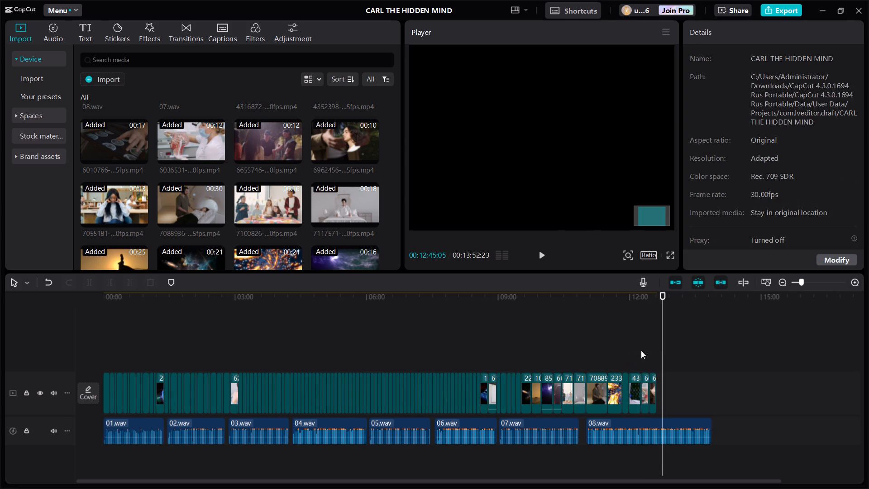
click(649, 349)
click(646, 342)
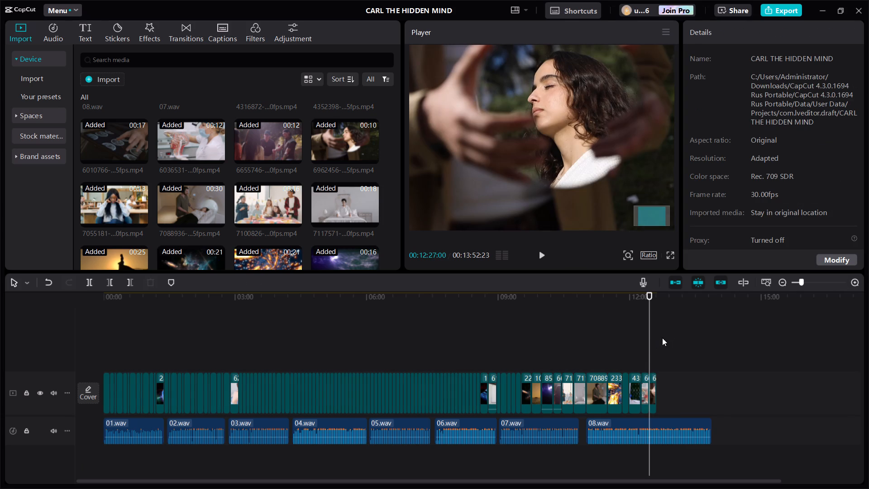
click(662, 338)
click(659, 339)
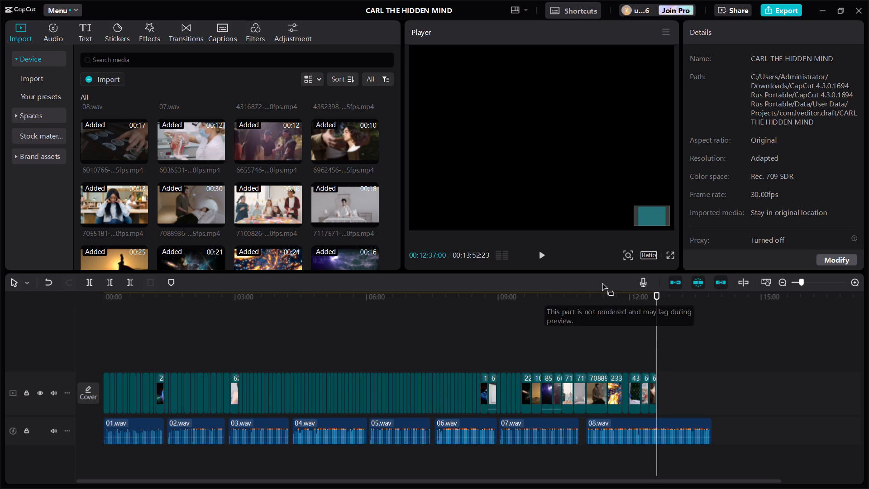
Look through the imported media, from the brain images to the last item, for footage for the remaining 08.wav narration.
scroll(269, 170, up, 1)
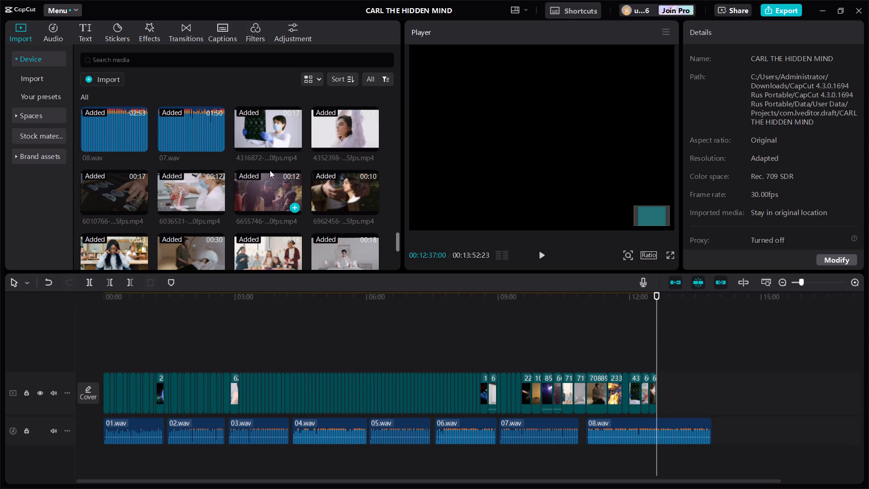
scroll(313, 166, up, 2)
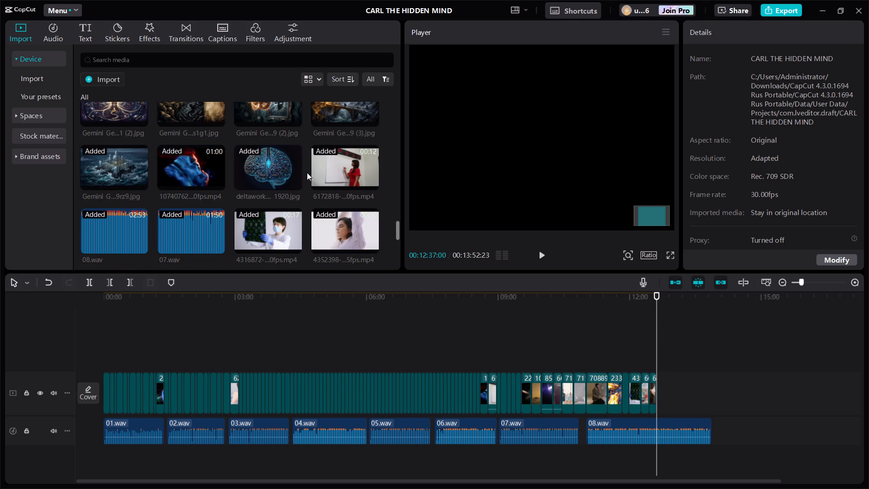
scroll(307, 173, up, 1)
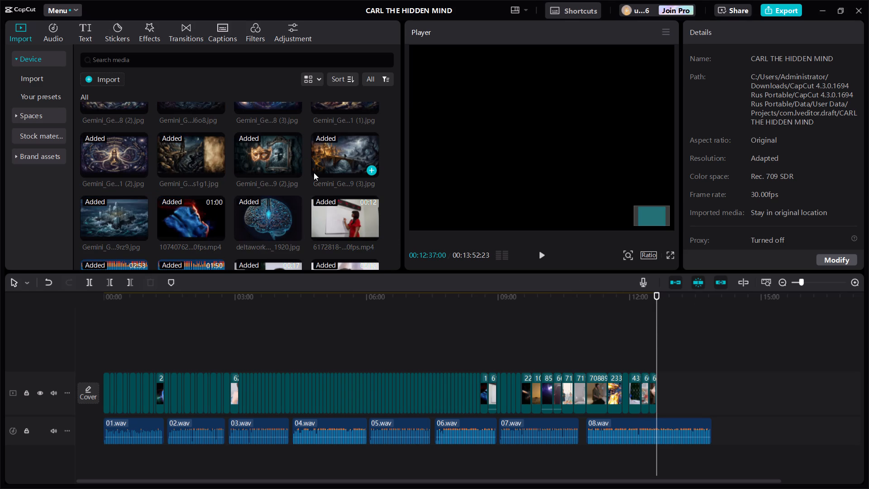
scroll(314, 175, down, 5)
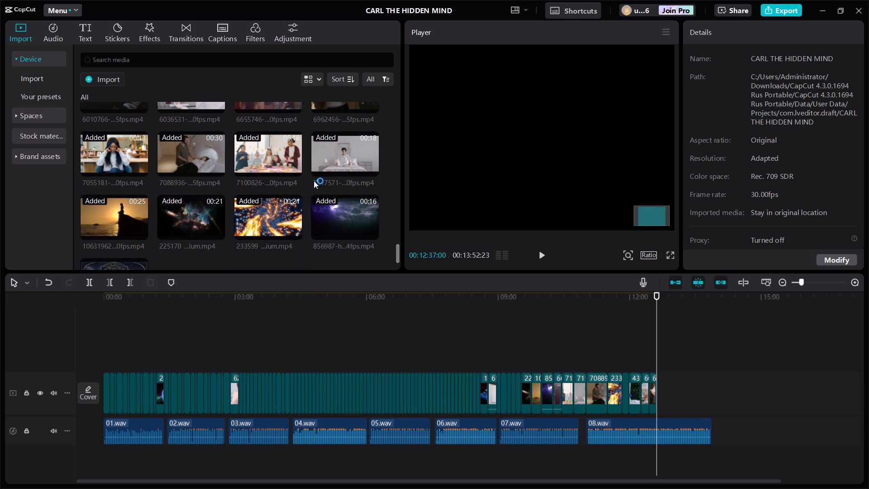
scroll(314, 177, down, 2)
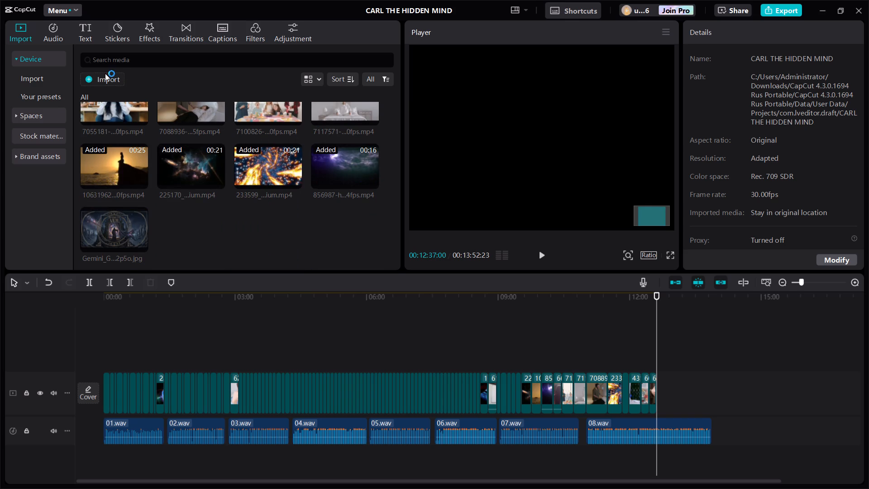
Import the 7424514, 7579841, 7698684, 8428331, 8428341, 10083057 and 13252845 clips from the PSYCHOLOGY folder.
click(108, 78)
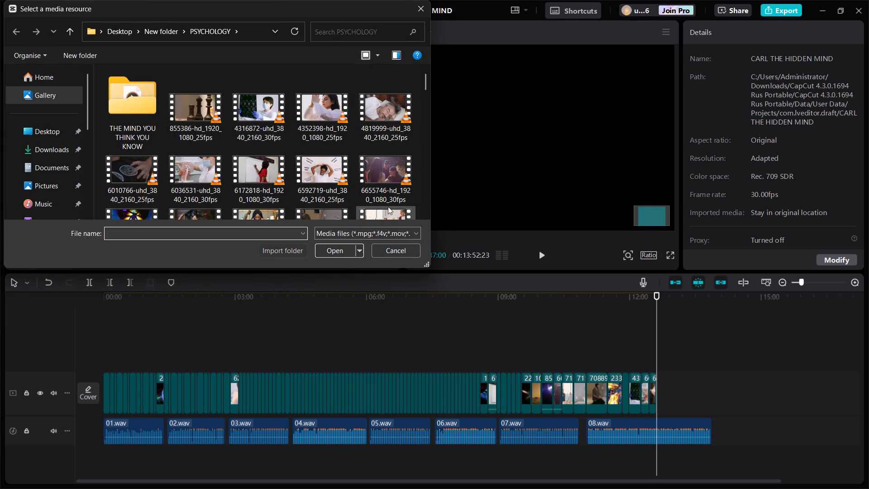
scroll(385, 204, down, 2)
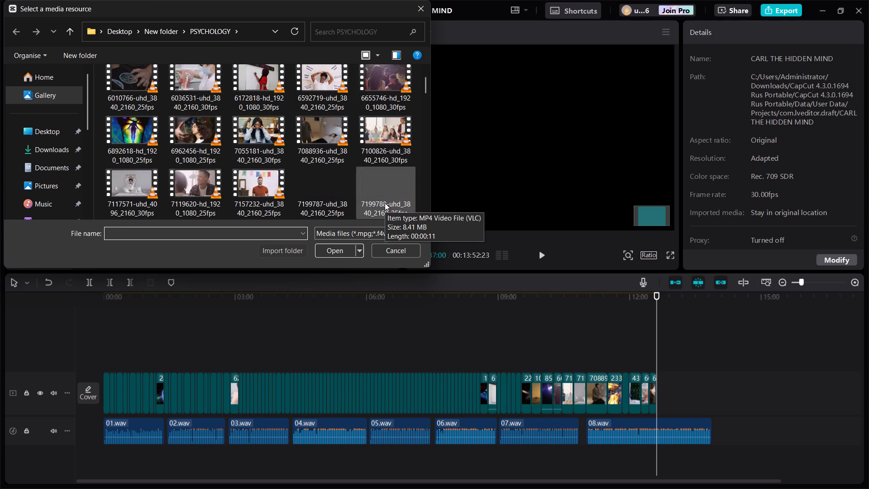
scroll(385, 203, down, 1)
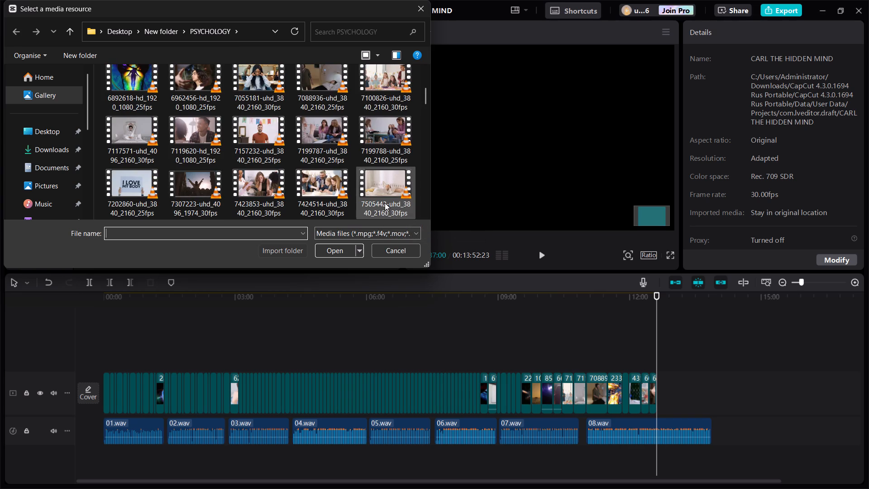
scroll(385, 203, down, 1)
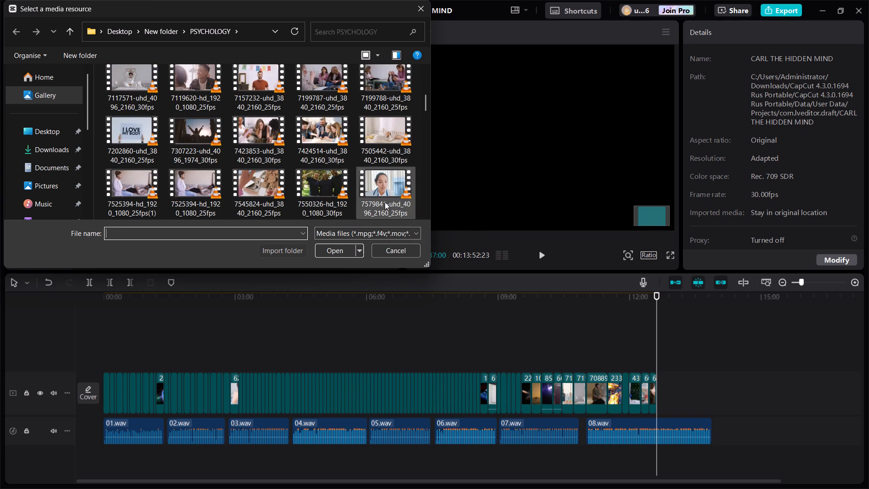
click(386, 193)
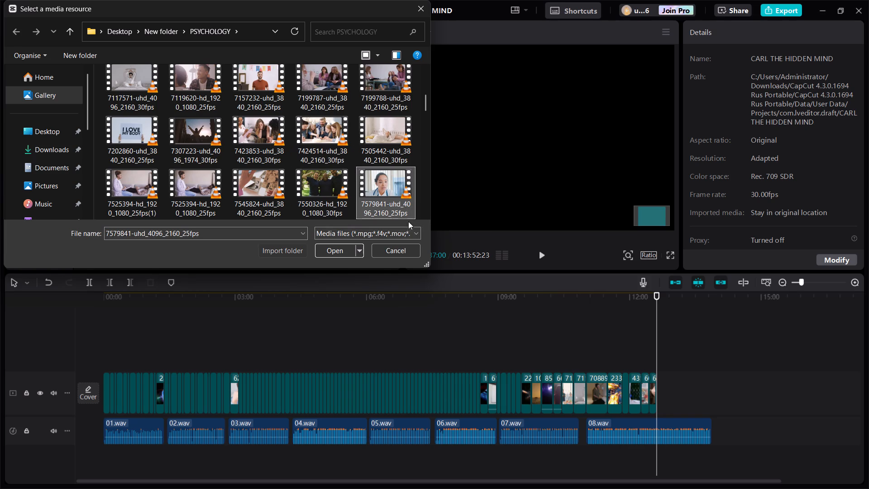
ctrl+click(333, 133)
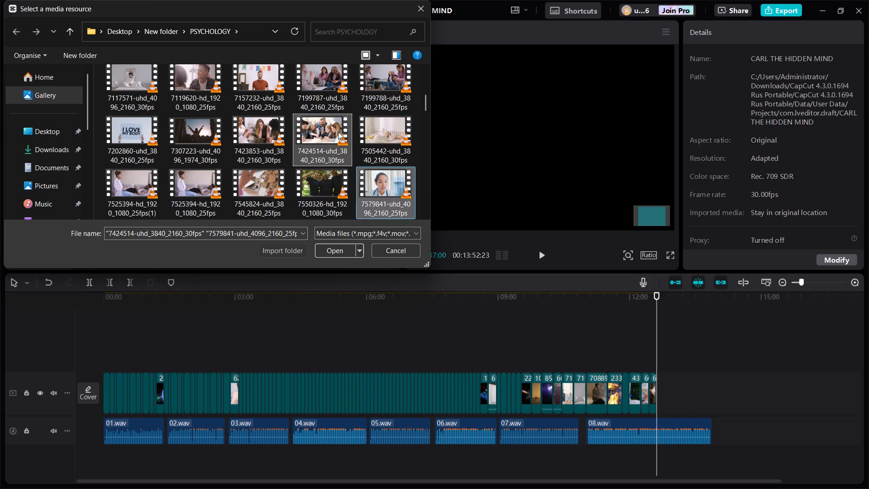
ctrl+click(425, 215)
ctrl+click(425, 215)
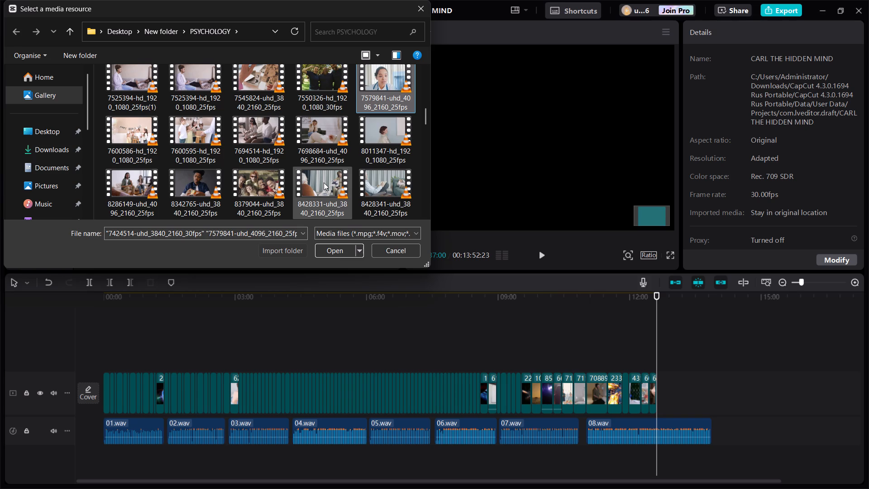
click(820, 7)
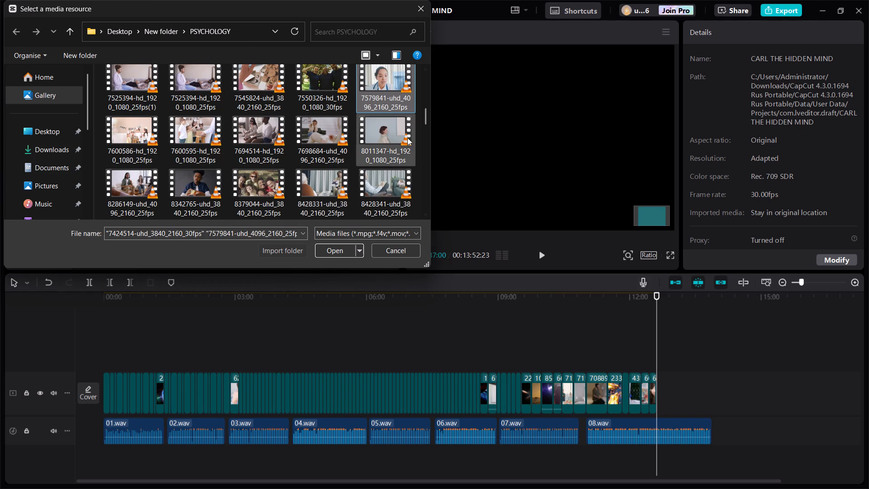
ctrl+click(315, 146)
ctrl+click(368, 195)
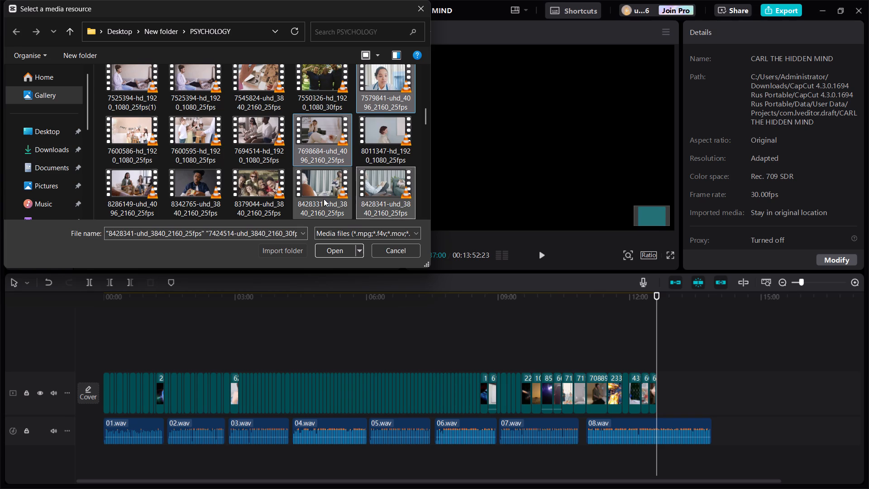
ctrl+click(322, 198)
ctrl+click(257, 212)
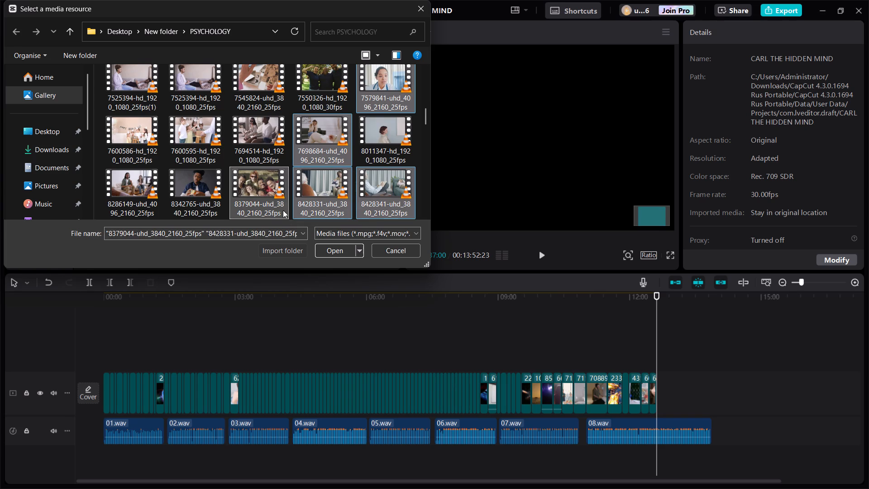
ctrl+click(267, 200)
ctrl+click(427, 213)
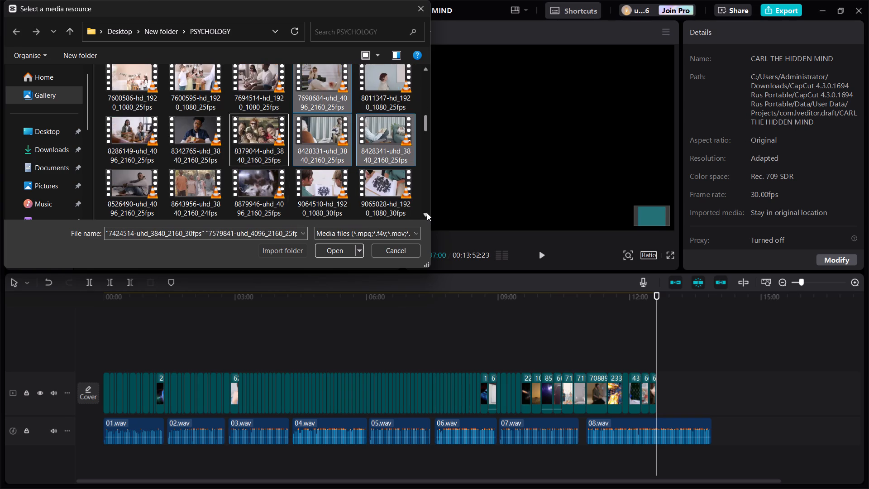
ctrl+click(426, 214)
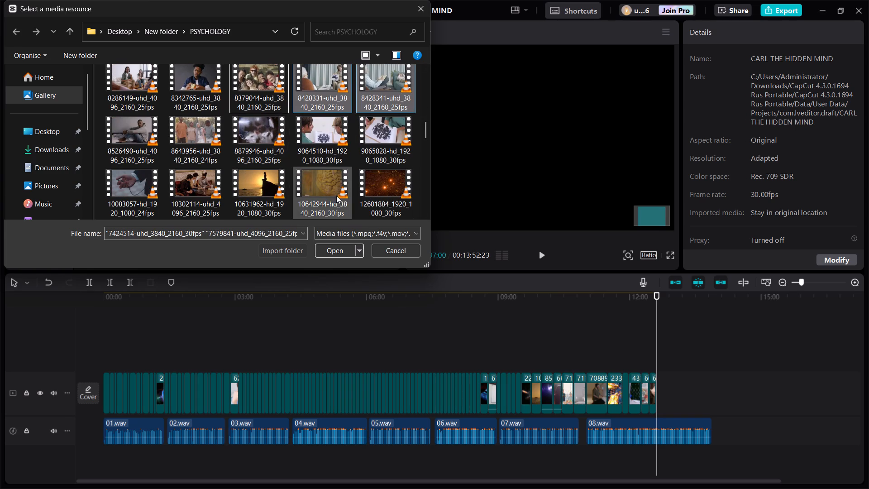
ctrl+click(141, 201)
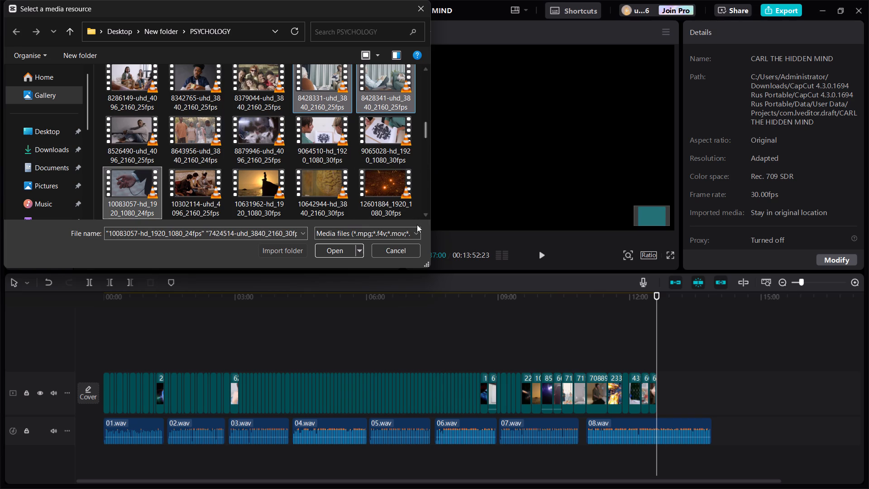
ctrl+click(426, 216)
ctrl+click(426, 216)
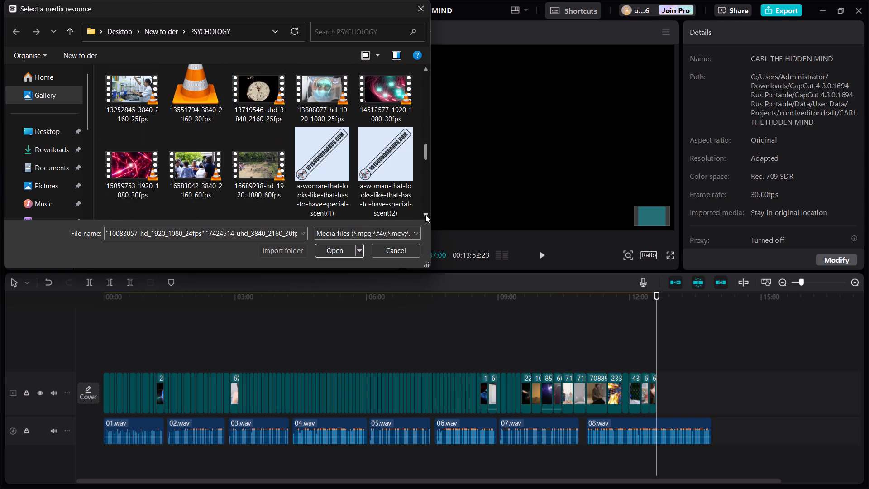
ctrl+click(151, 90)
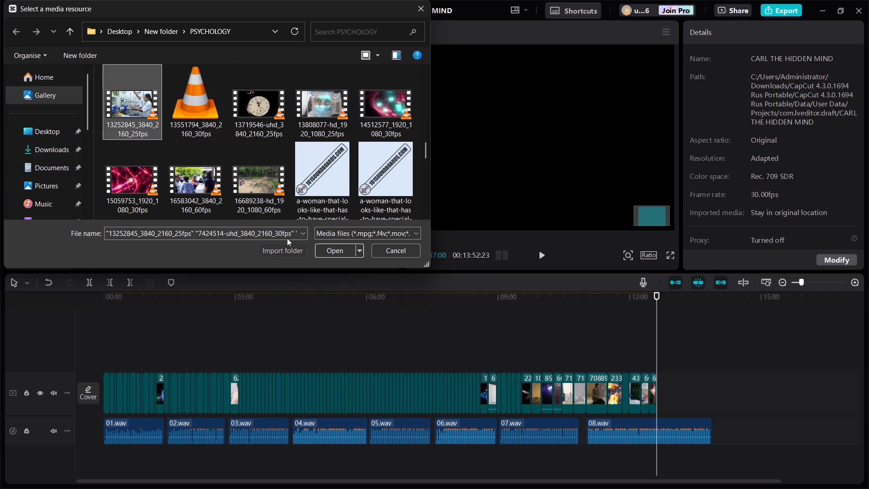
click(339, 254)
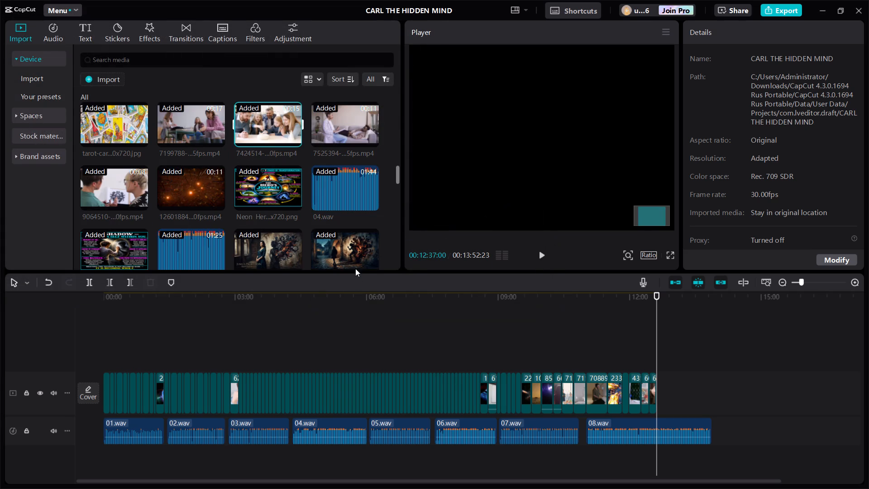
Add the whole selection of imported clips, from 7424514 to 13252845, to the video track at 12:37:00.
click(291, 139)
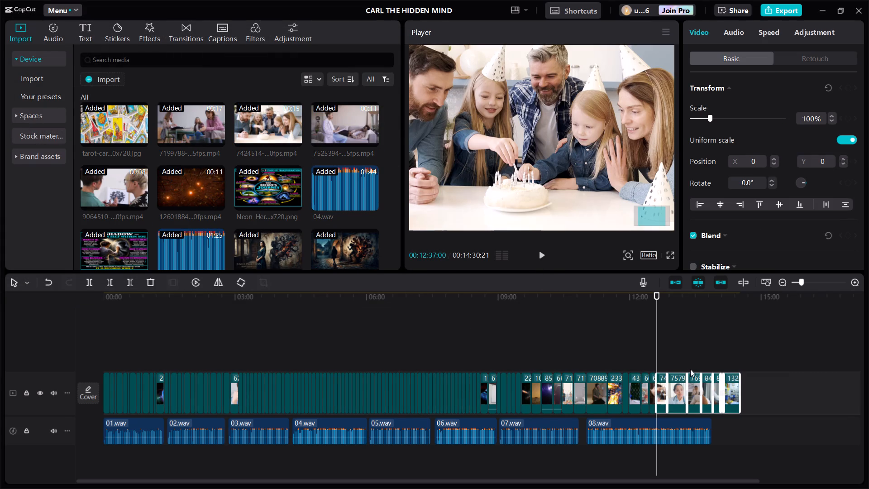
Delete the 7424514 birthday-party clip at 12:37:00 from the video track.
click(662, 395)
key(BackSpace)
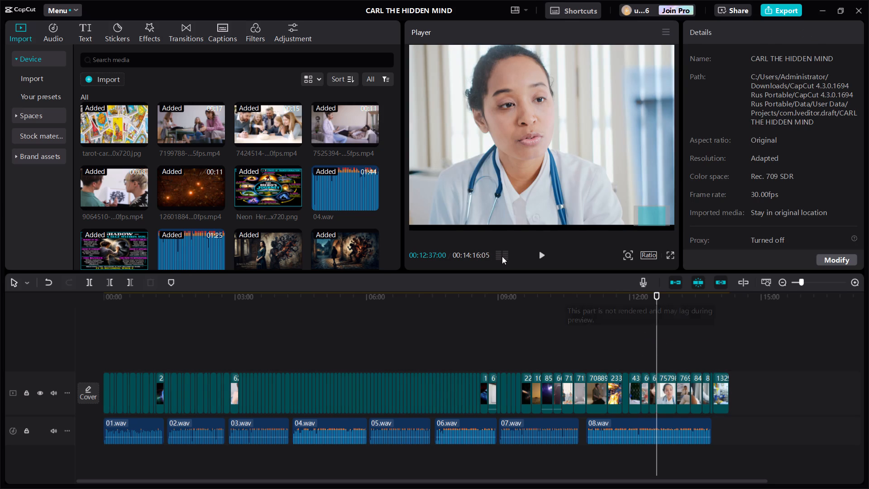
Play the timeline from the doctor clip at 12:37:00, and again from about 10:43 near the end of the 07.wav narration.
click(538, 255)
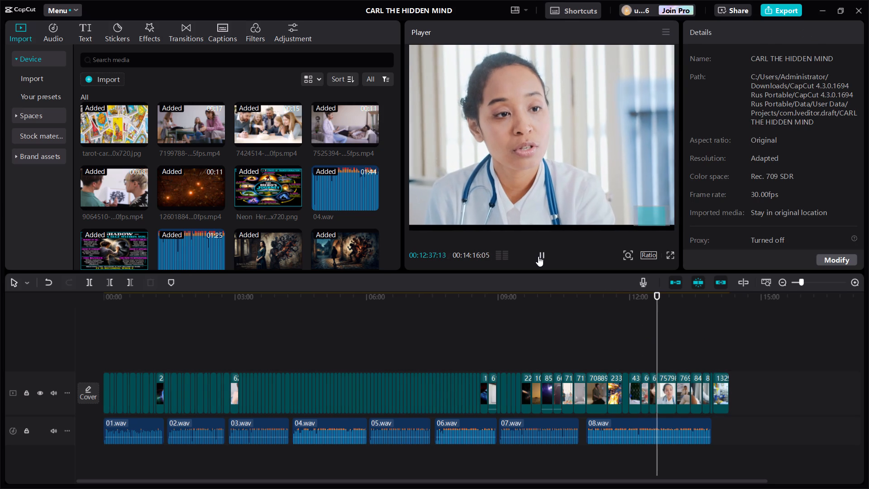
click(573, 311)
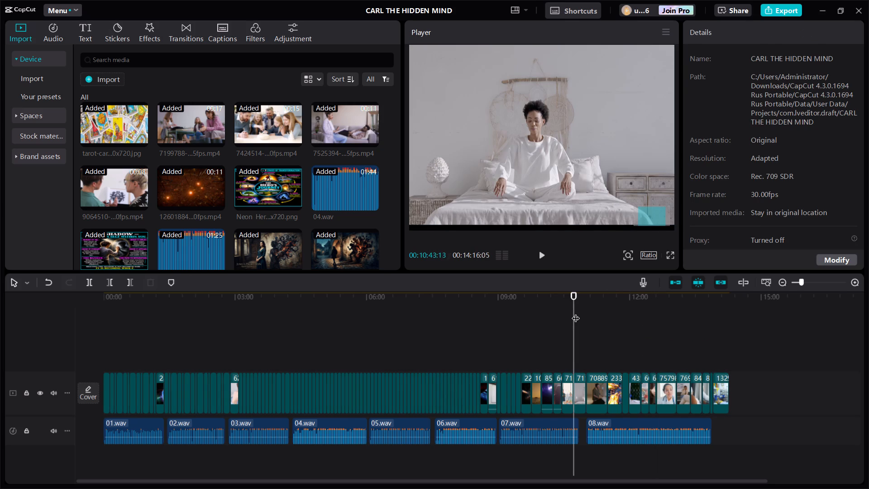
key(Left)
key(space)
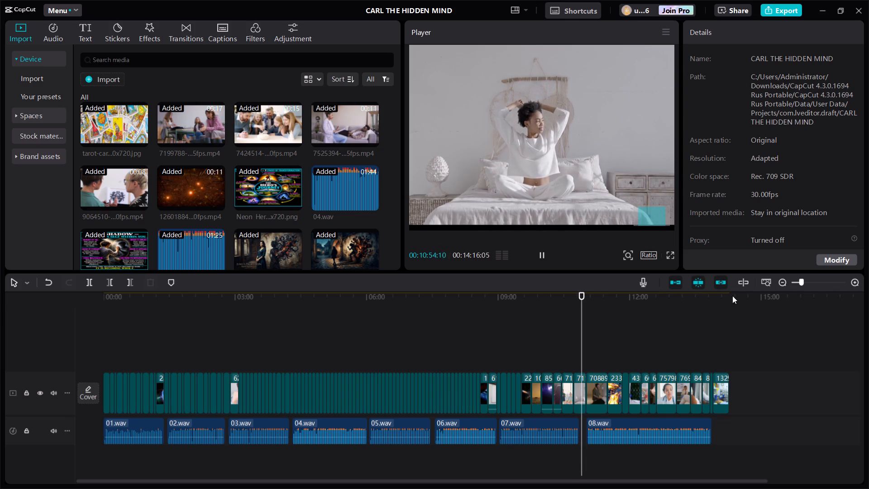
Trim off the end of the final 13252845 laboratory clip on the video track at 14:13:00.
click(729, 355)
click(726, 352)
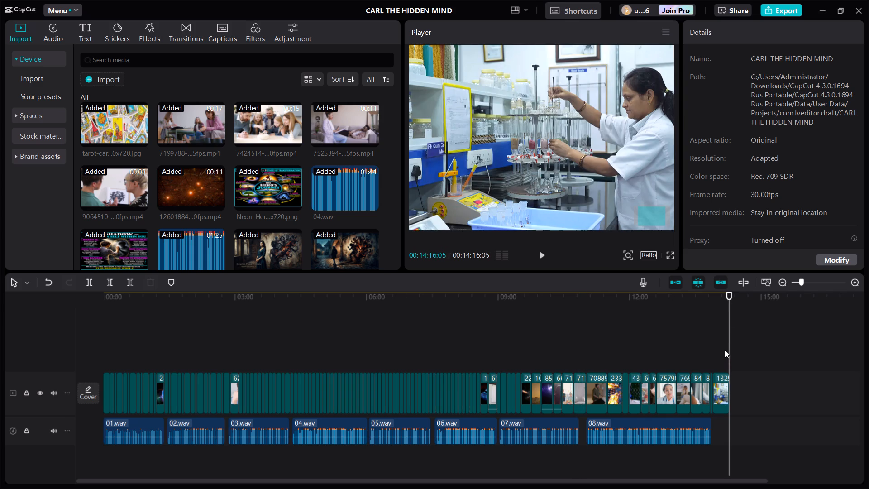
click(722, 348)
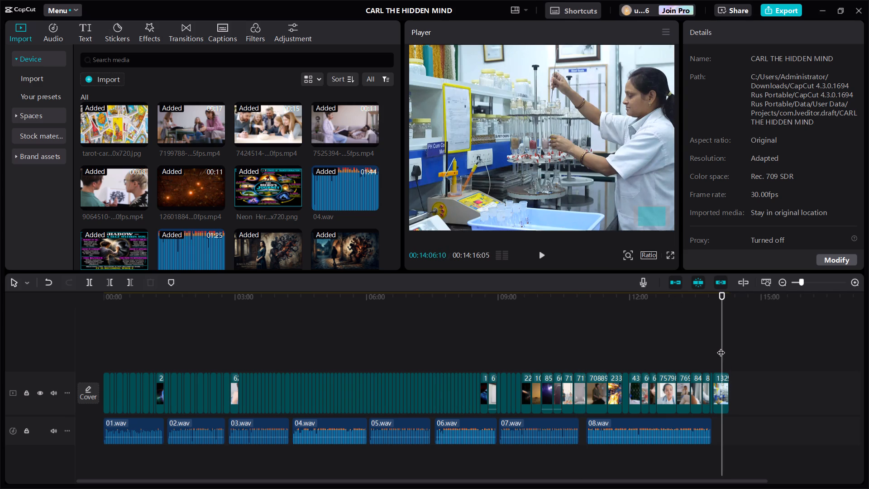
click(854, 284)
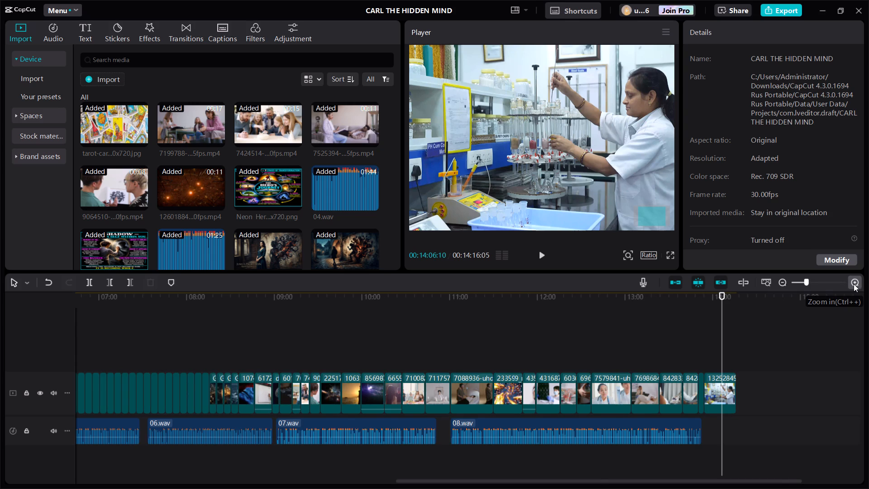
click(854, 284)
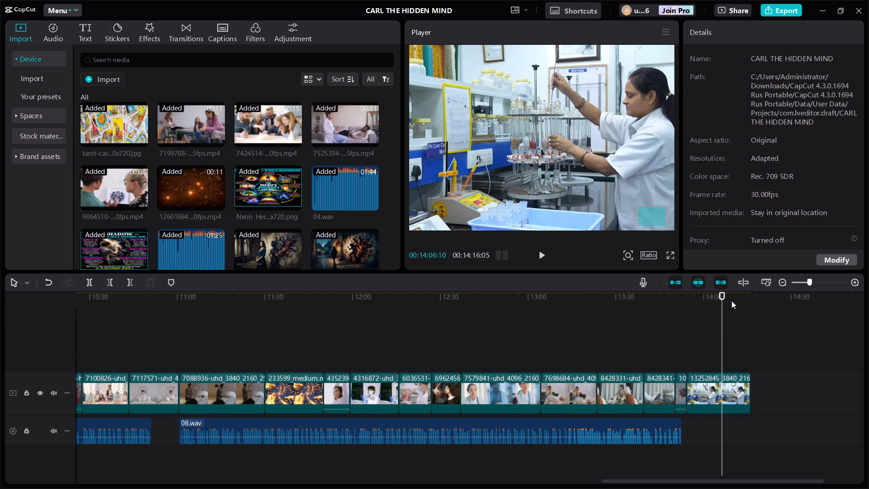
click(743, 298)
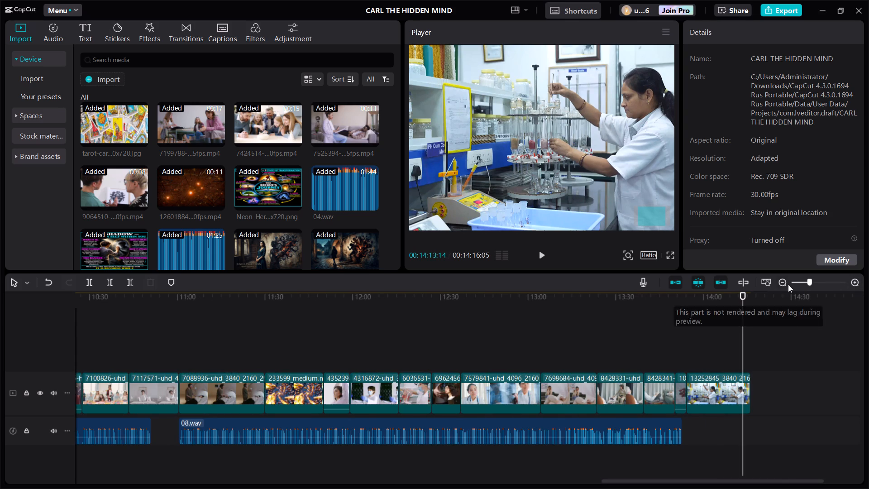
double_click(849, 282)
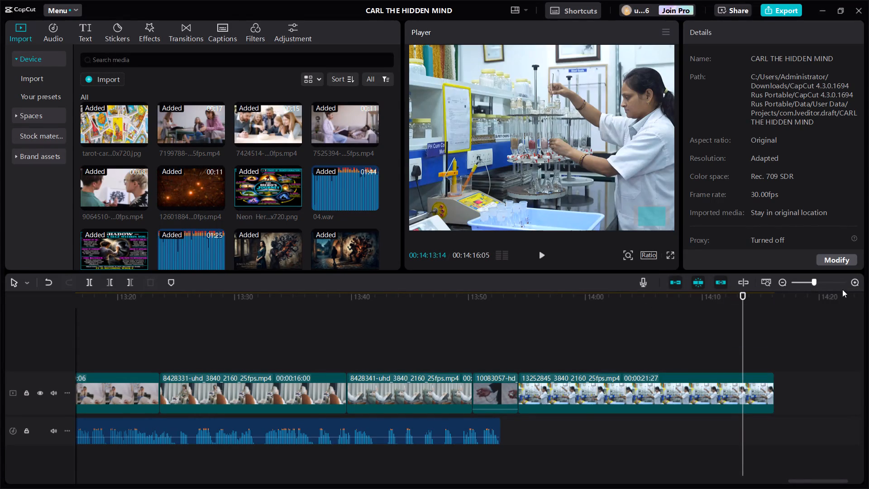
click(852, 281)
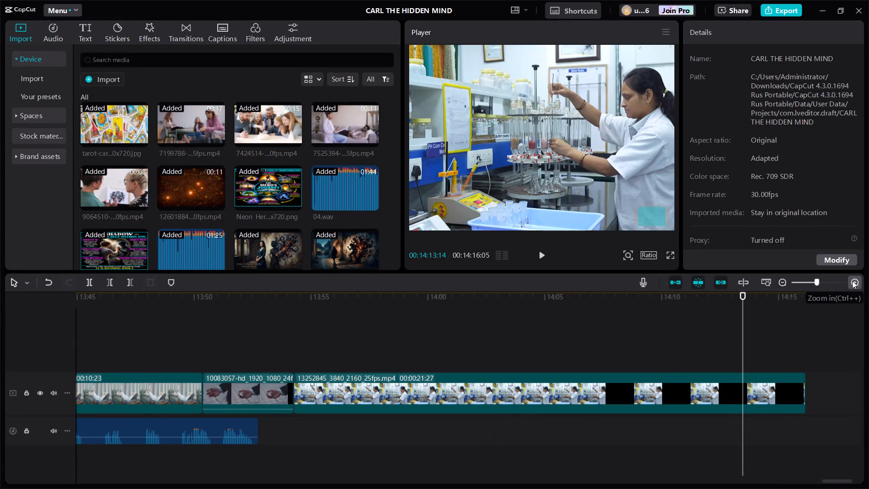
click(852, 281)
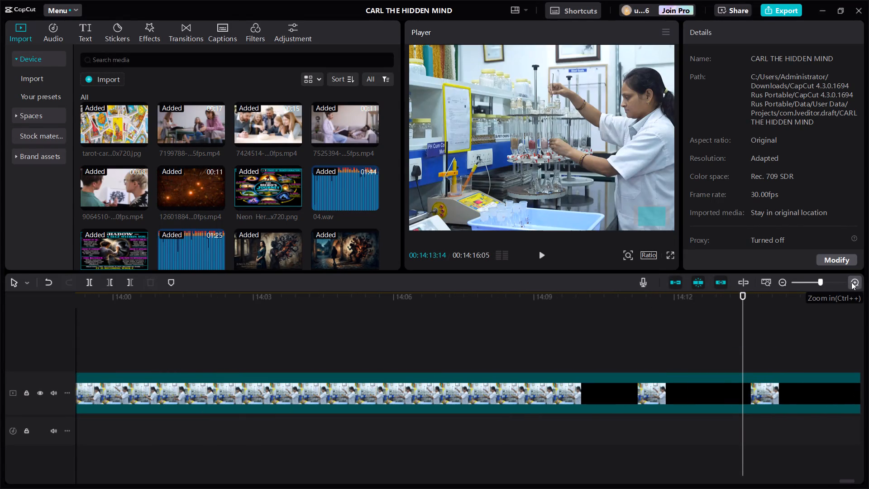
drag(741, 338, 787, 336)
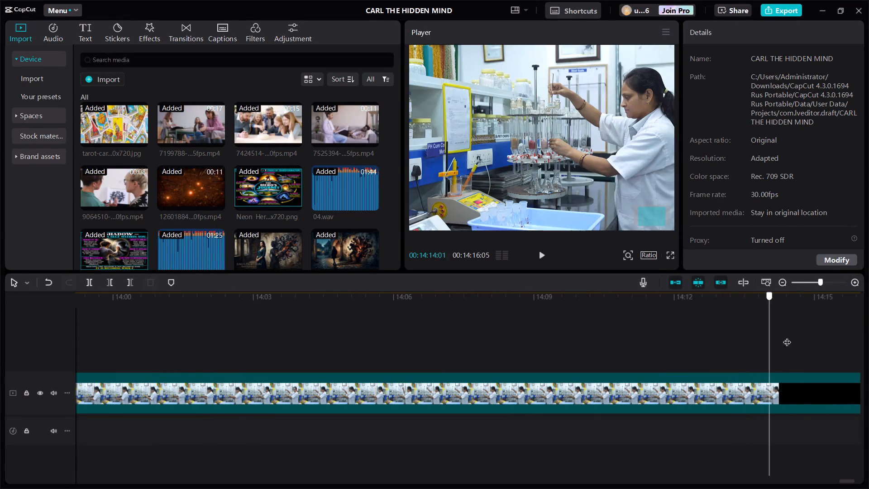
drag(787, 336, 861, 328)
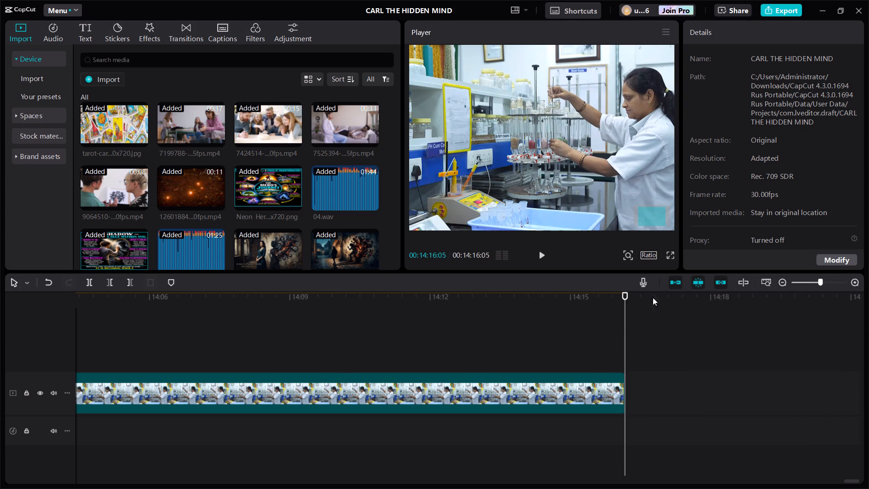
click(499, 308)
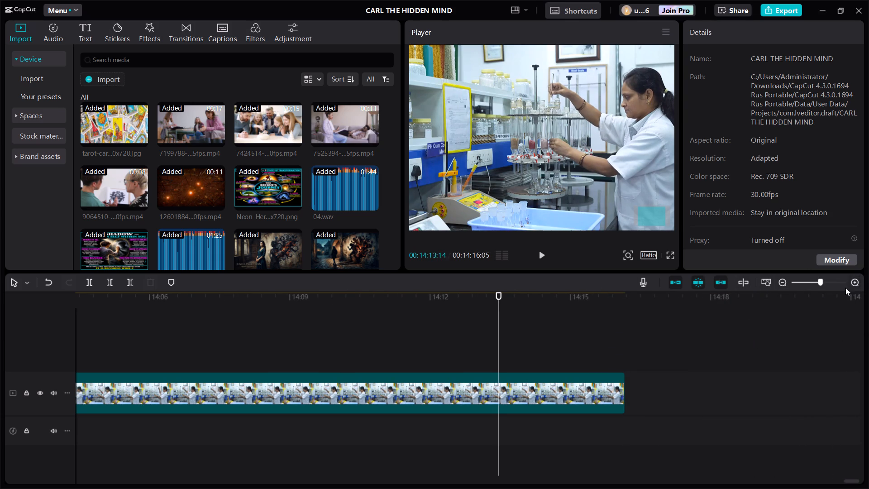
click(849, 282)
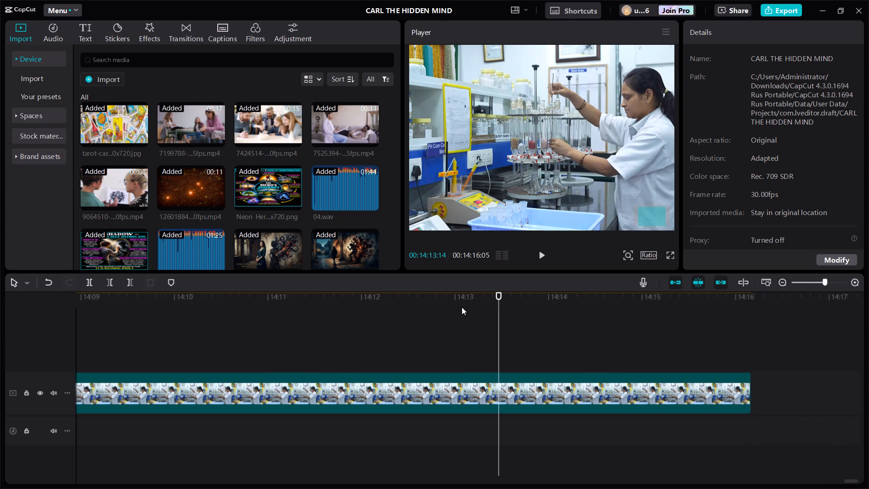
click(456, 302)
click(513, 400)
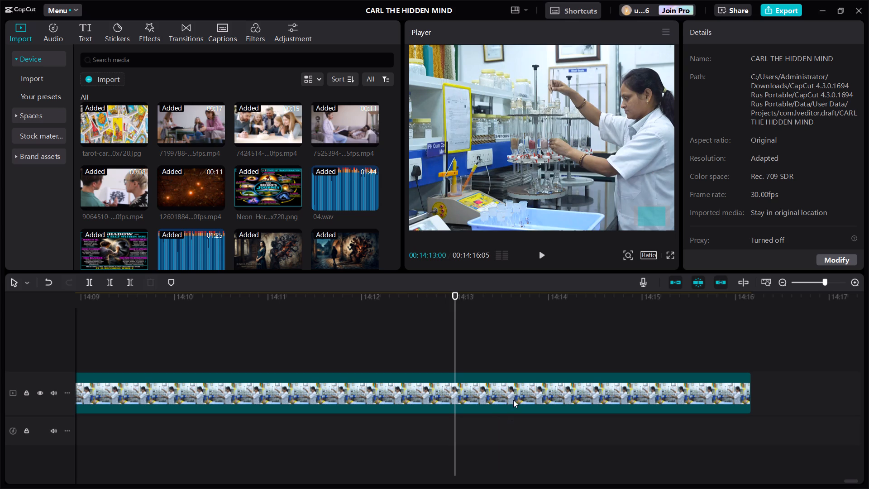
click(134, 281)
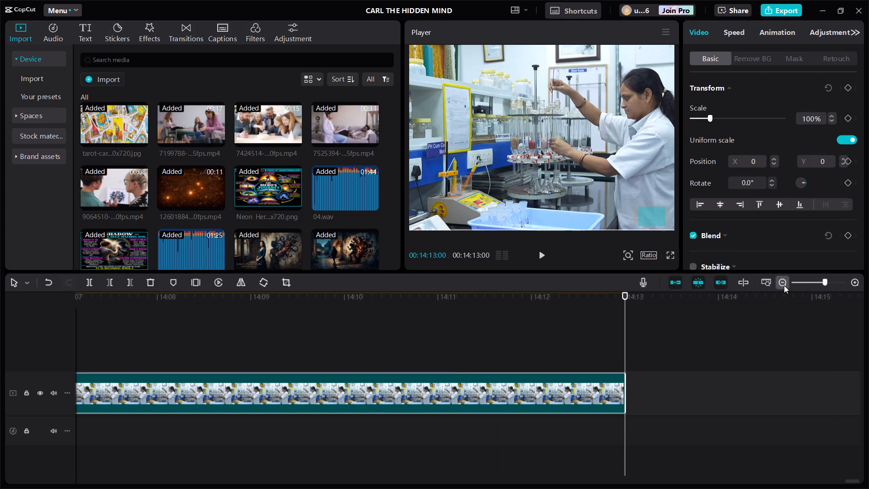
Play the opening of the video from 00:00:00:00 and return the playhead to the start of the timeline.
triple_click(784, 285)
double_click(784, 285)
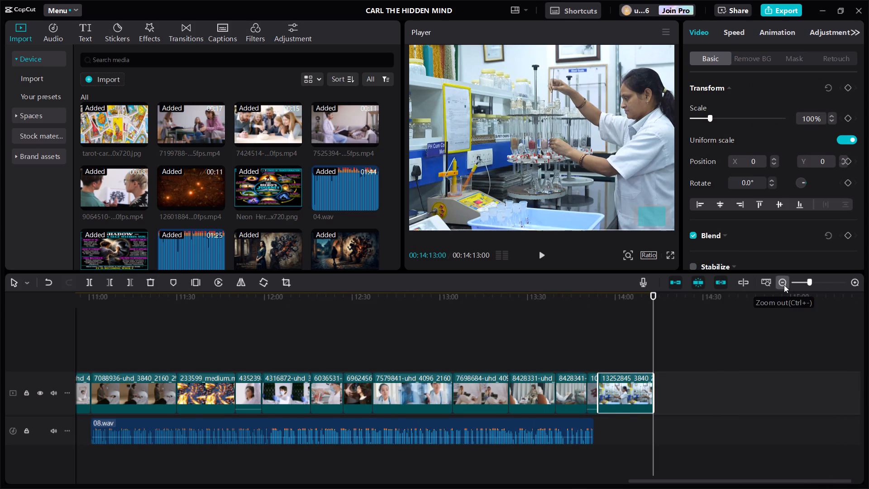
click(784, 285)
click(784, 285)
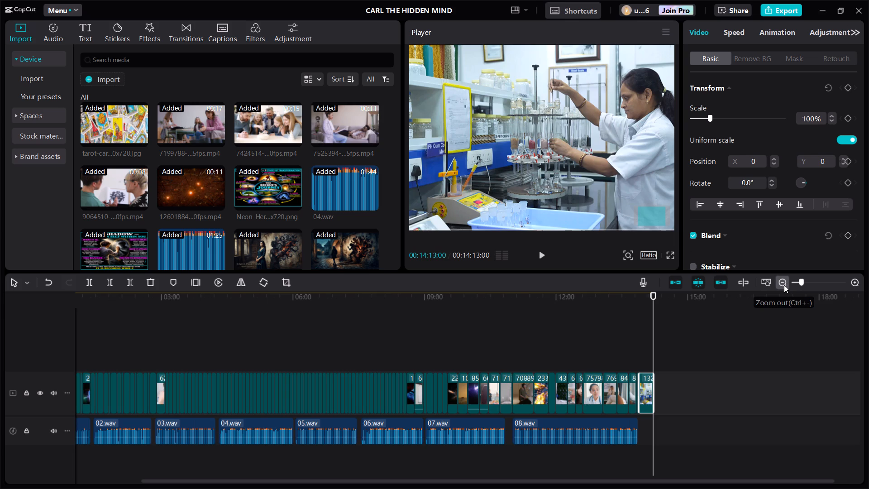
click(784, 285)
click(784, 285)
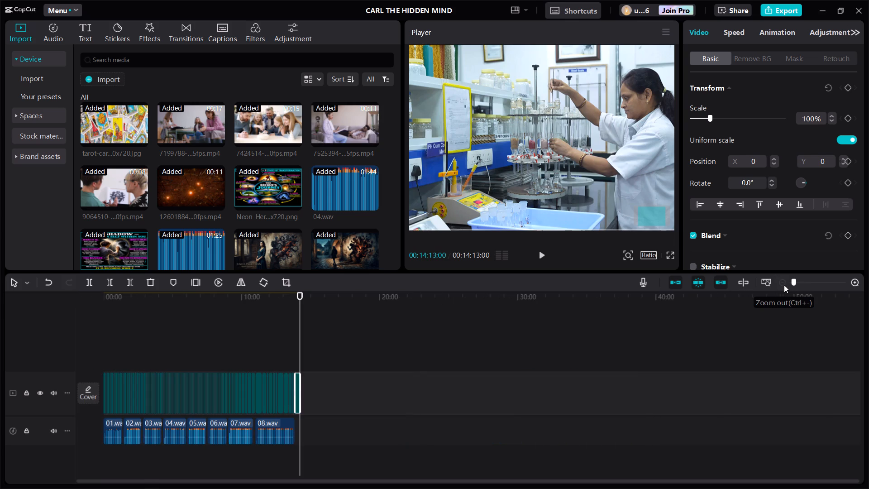
drag(300, 329, 72, 243)
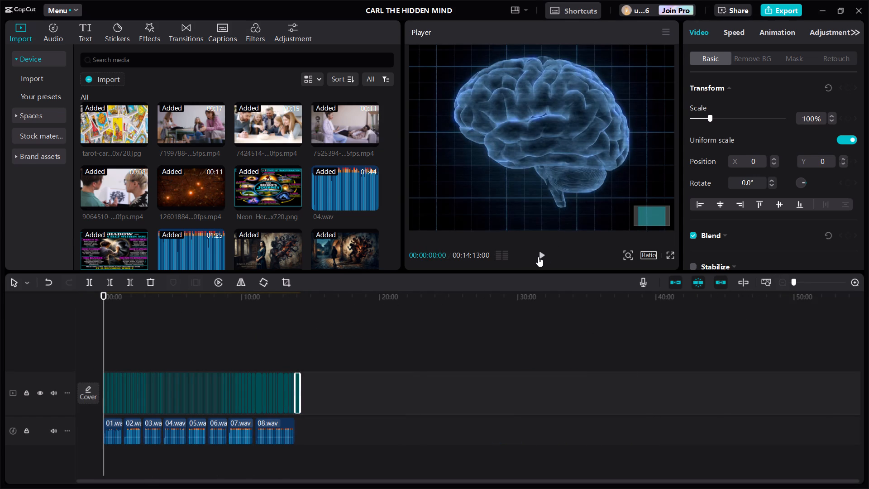
click(538, 256)
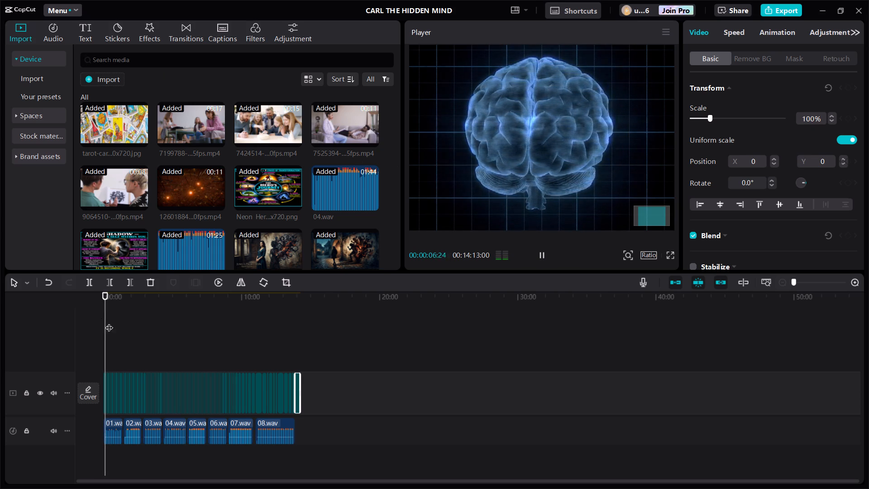
drag(103, 329, 47, 341)
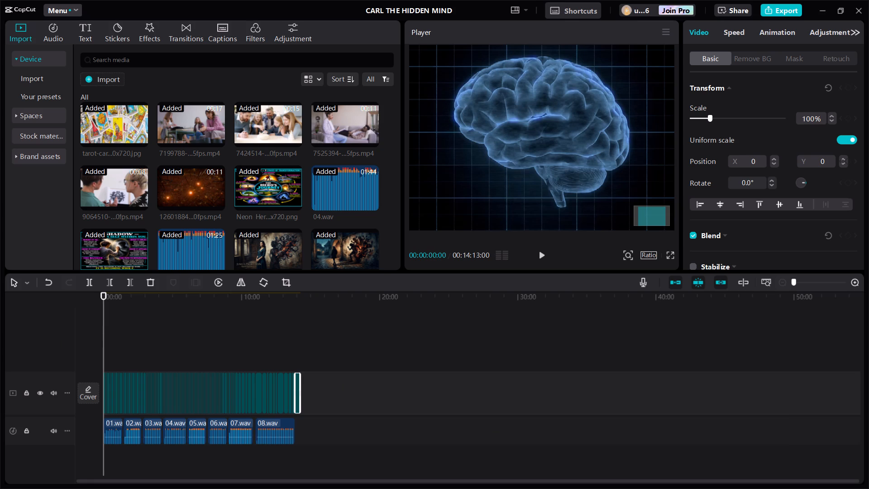
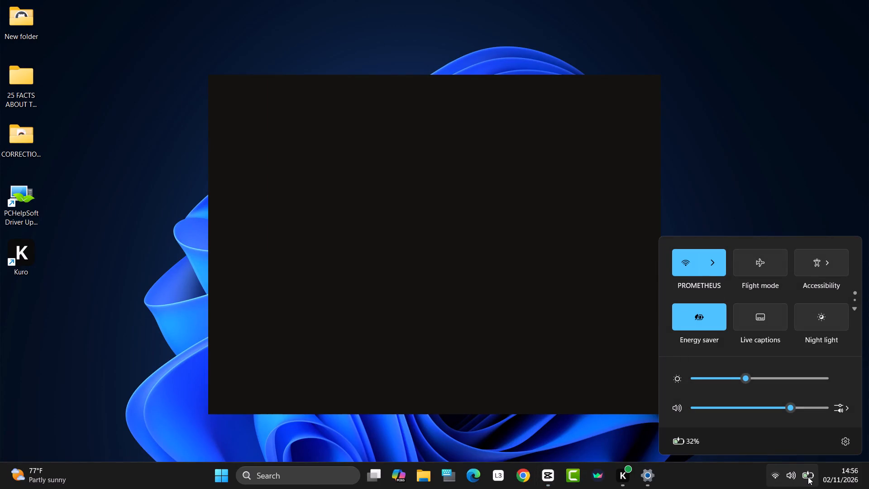
Return to the CapCut project and generate English auto captions for the timeline, leaving bilingual captions and filler-word identification off.
click(755, 125)
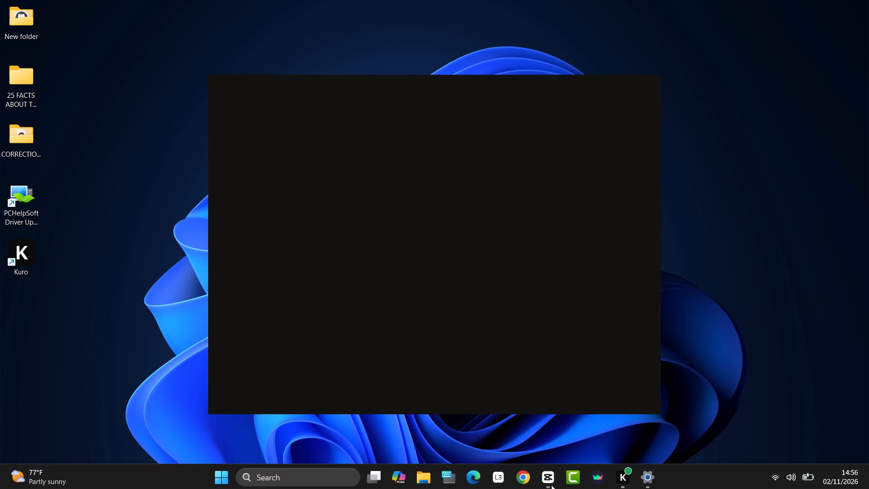
click(550, 478)
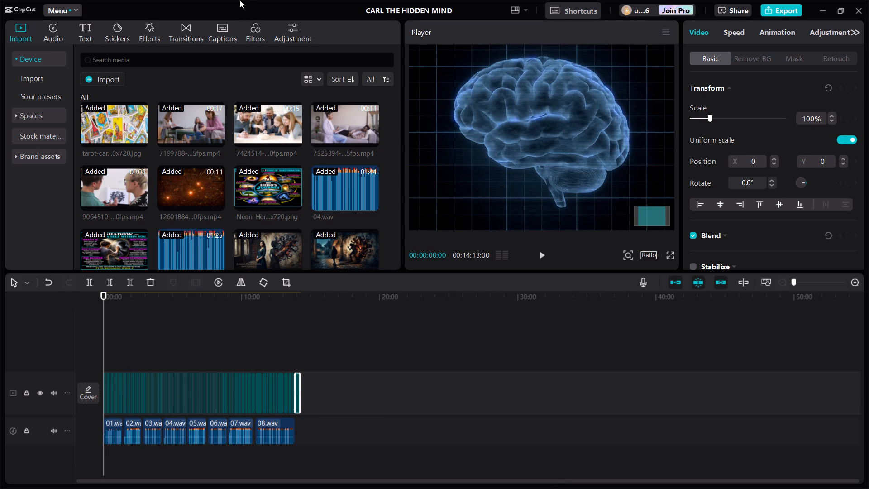
click(220, 32)
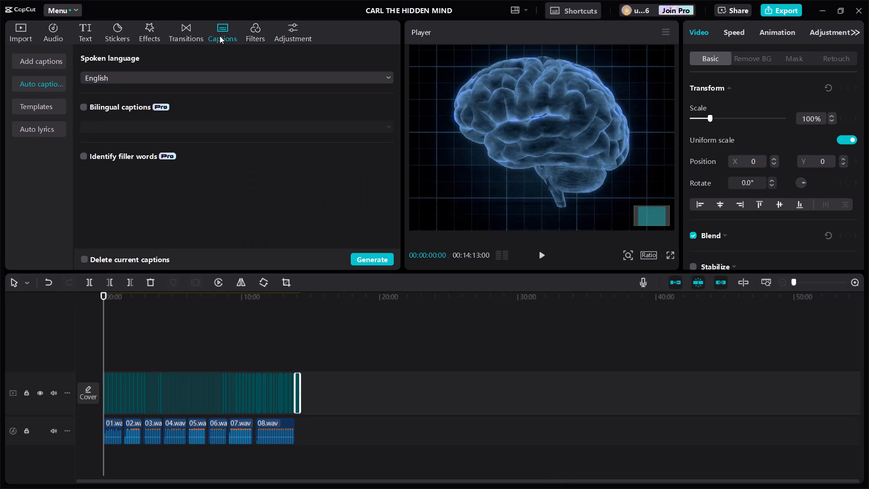
click(540, 252)
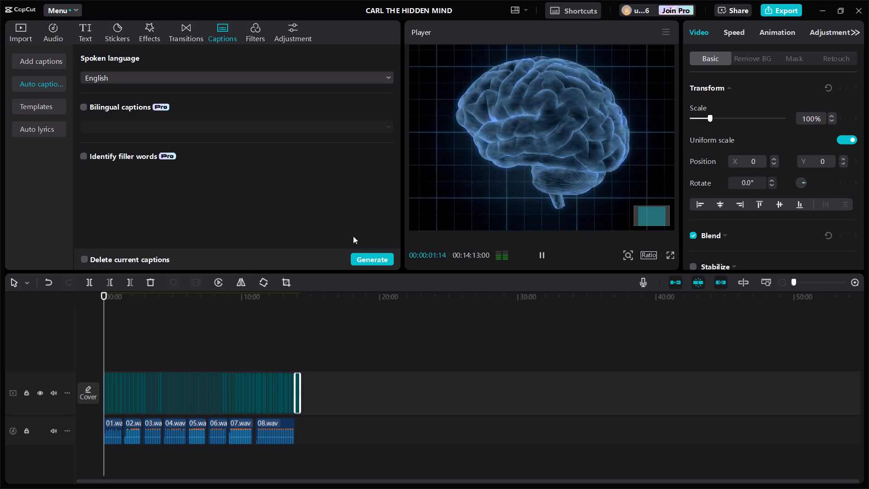
click(366, 258)
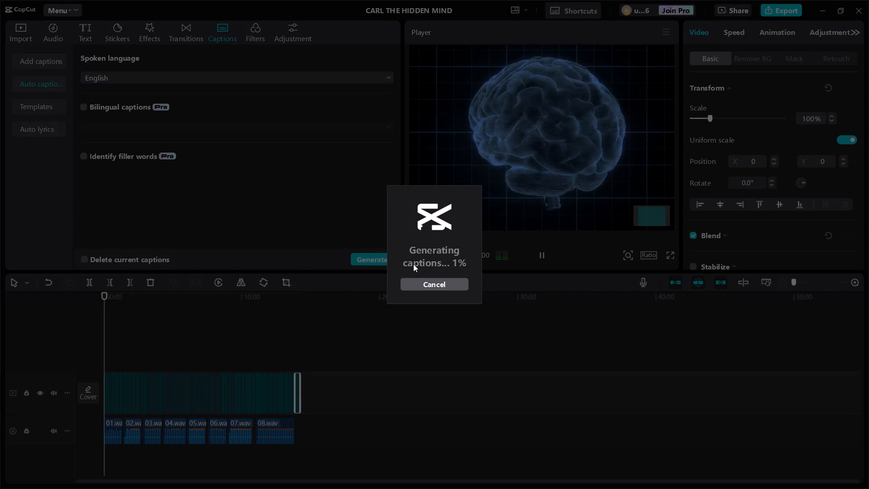
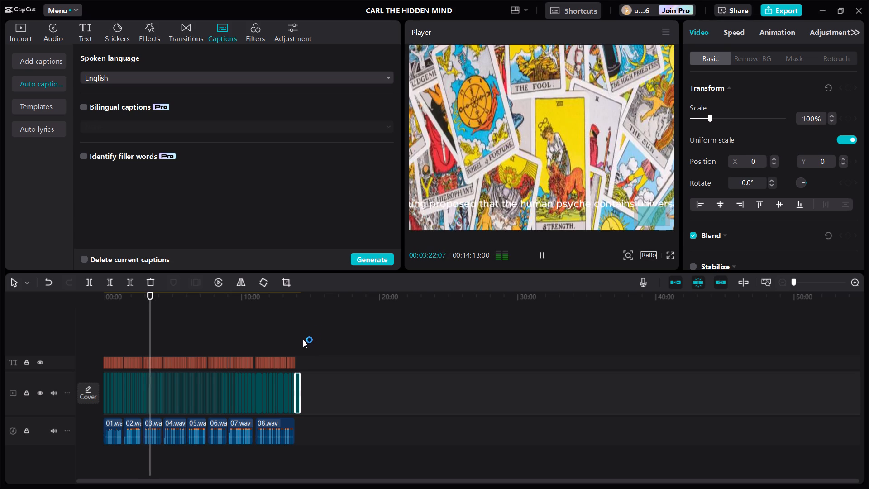
Select all generated captions on the timeline and set their font to Wargod, bold and uppercase.
drag(303, 336, 281, 369)
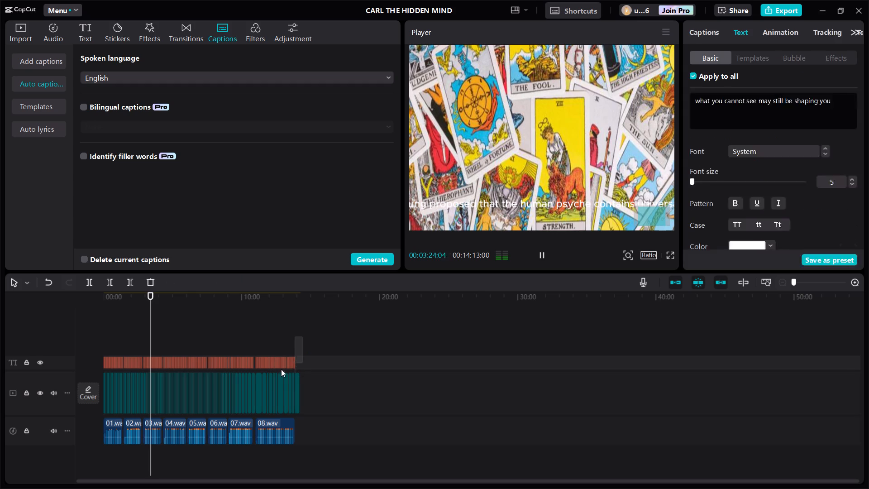
drag(281, 369, 104, 350)
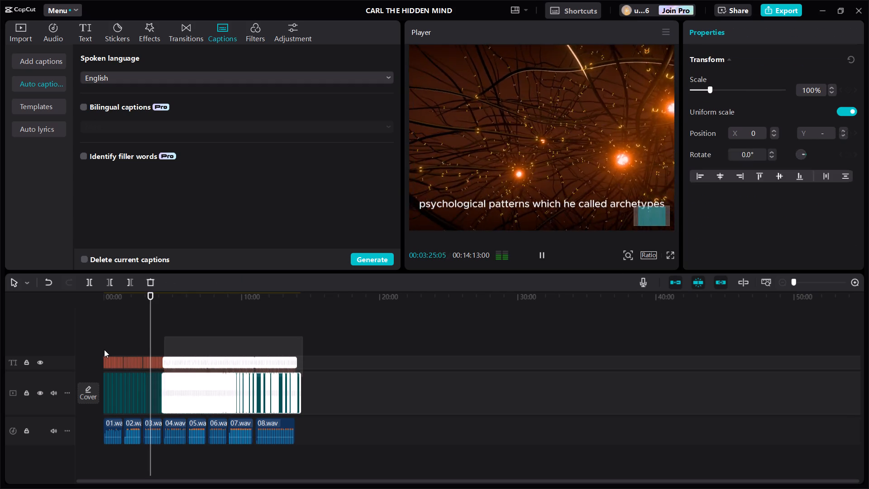
drag(104, 350, 100, 370)
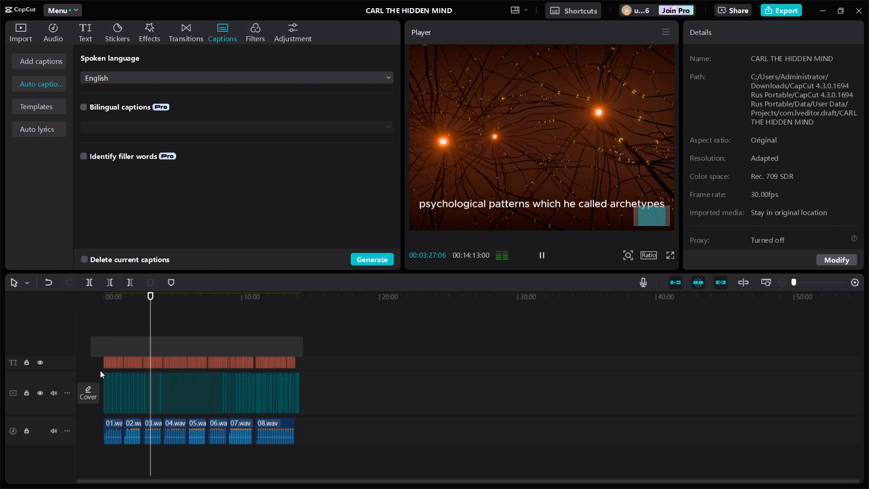
drag(100, 370, 119, 357)
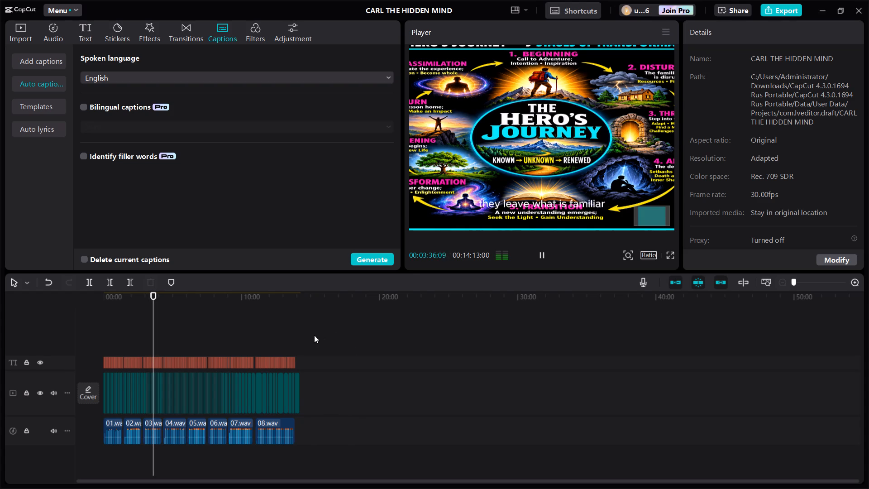
drag(314, 335, 134, 362)
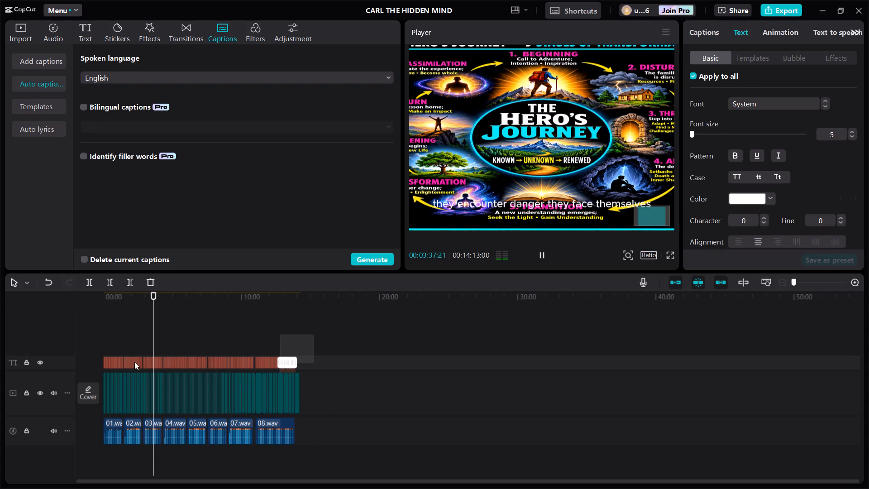
drag(134, 362, 105, 351)
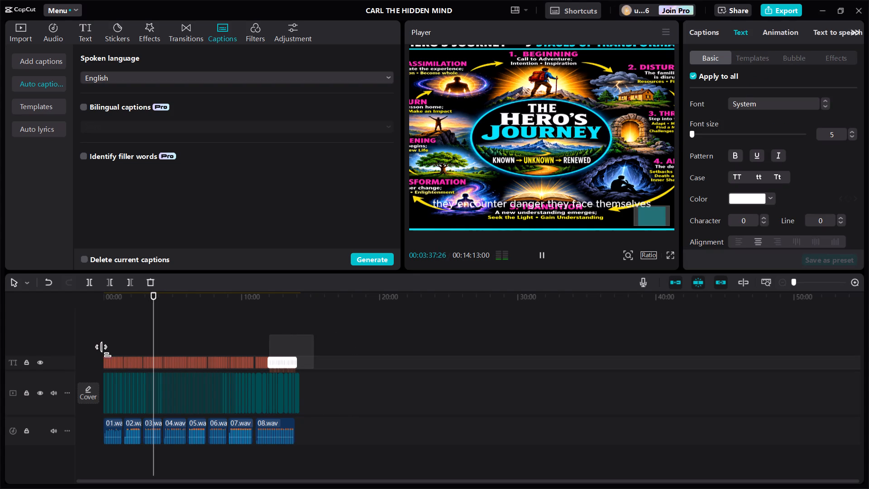
drag(105, 351, 86, 356)
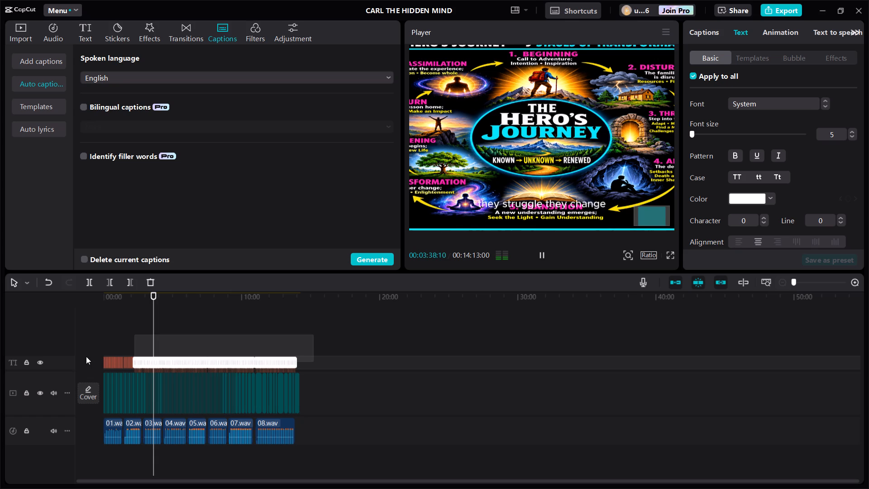
drag(86, 356, 87, 364)
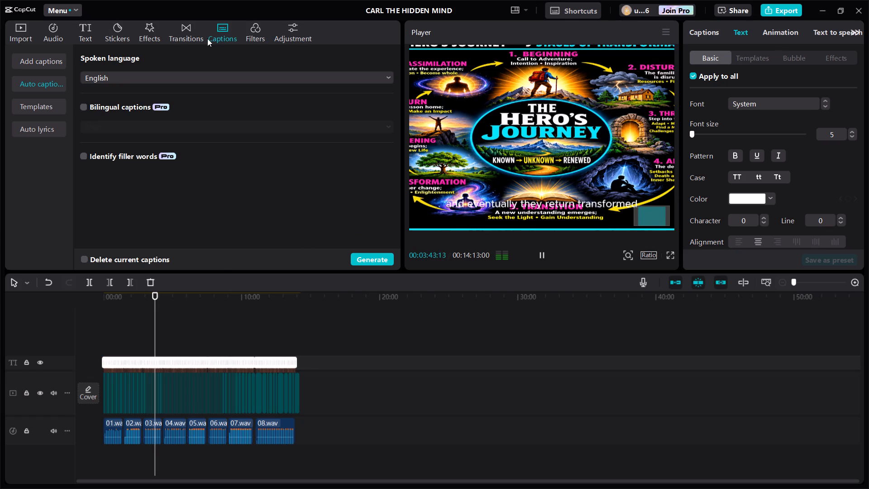
click(780, 101)
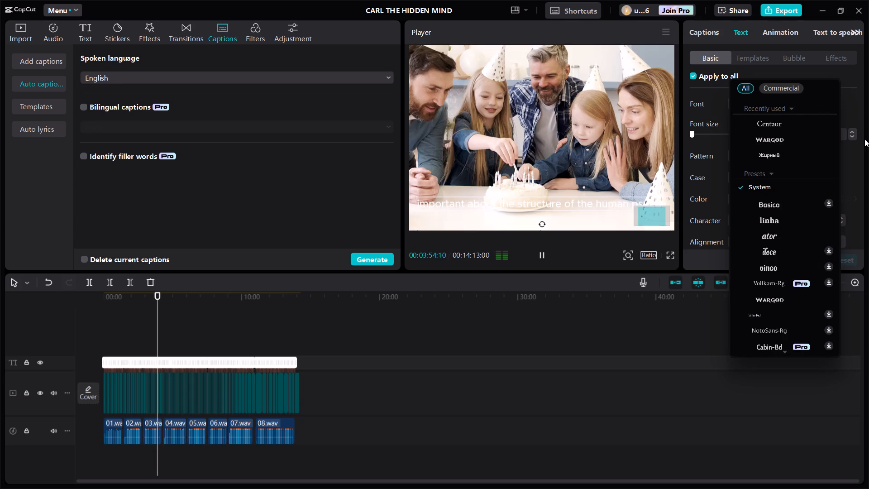
click(770, 139)
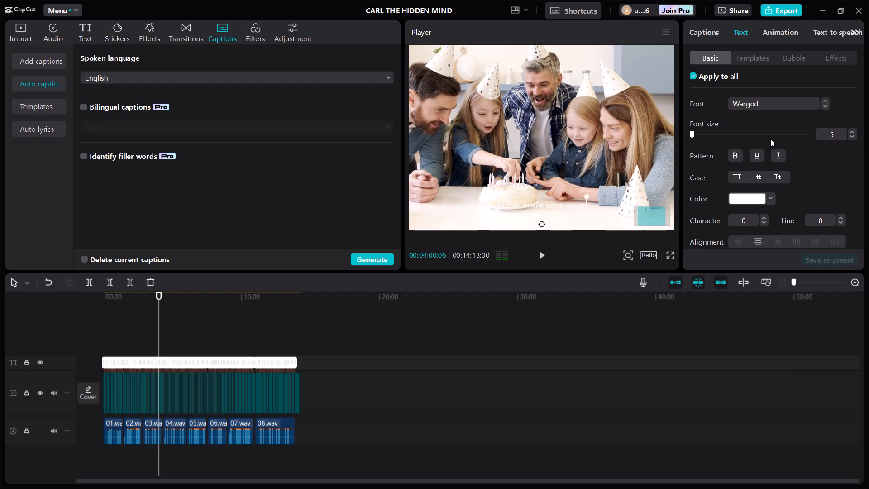
click(736, 155)
click(737, 177)
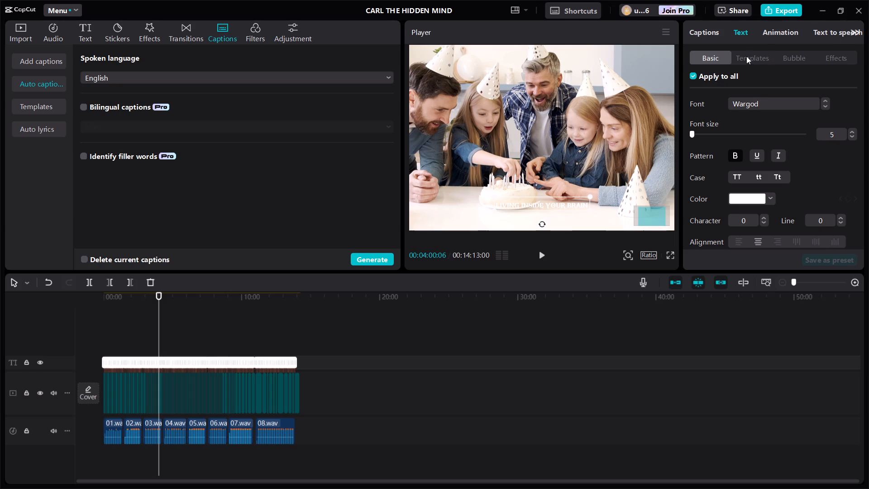
Browse the caption text templates for a style that suits the captions.
click(749, 58)
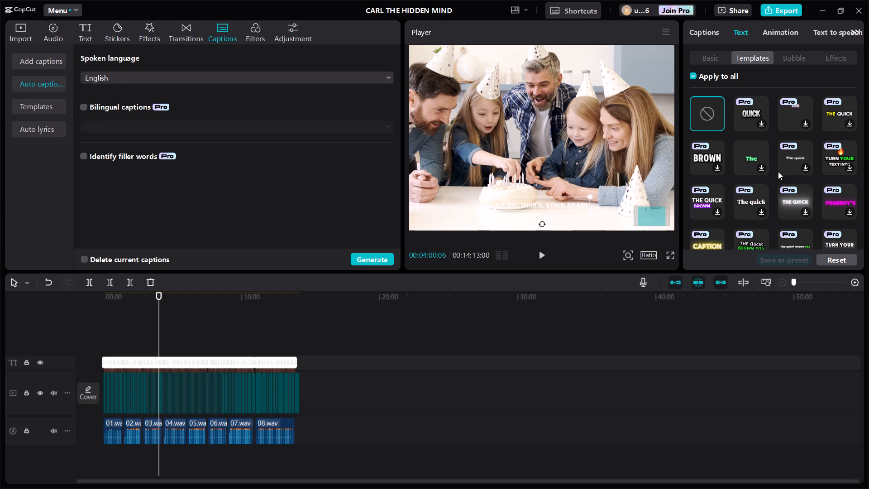
scroll(778, 172, down, 2)
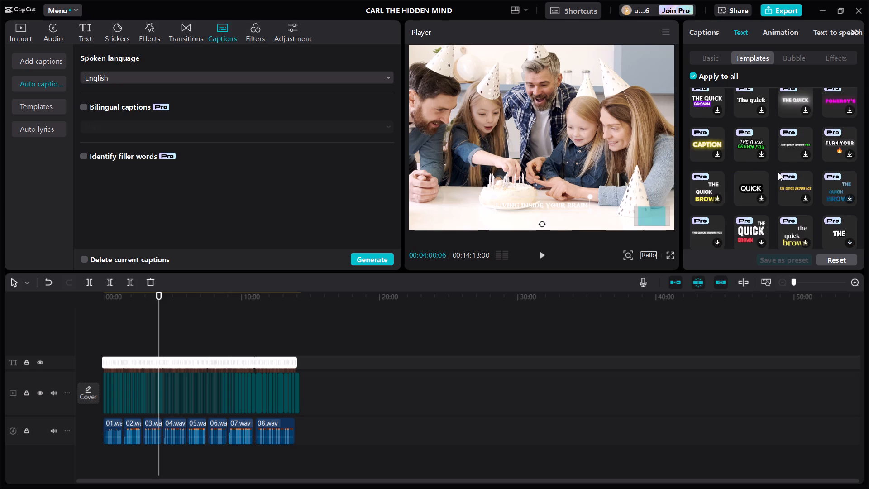
scroll(779, 173, down, 1)
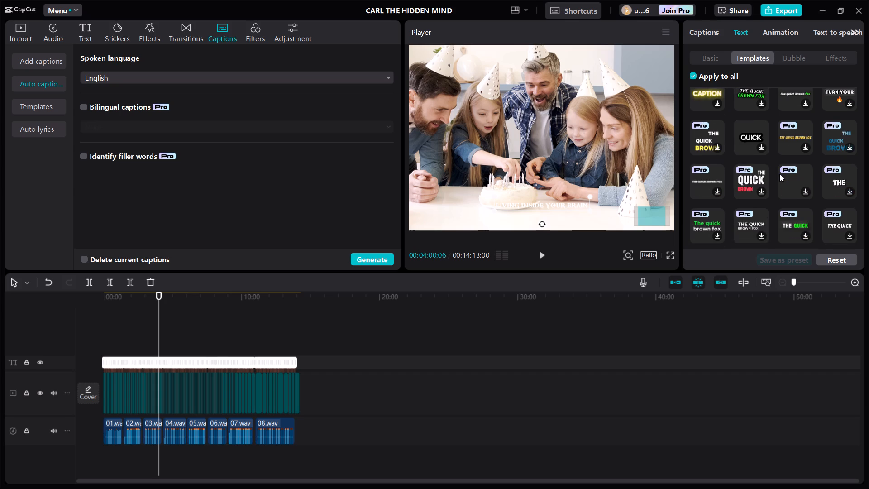
scroll(779, 174, down, 2)
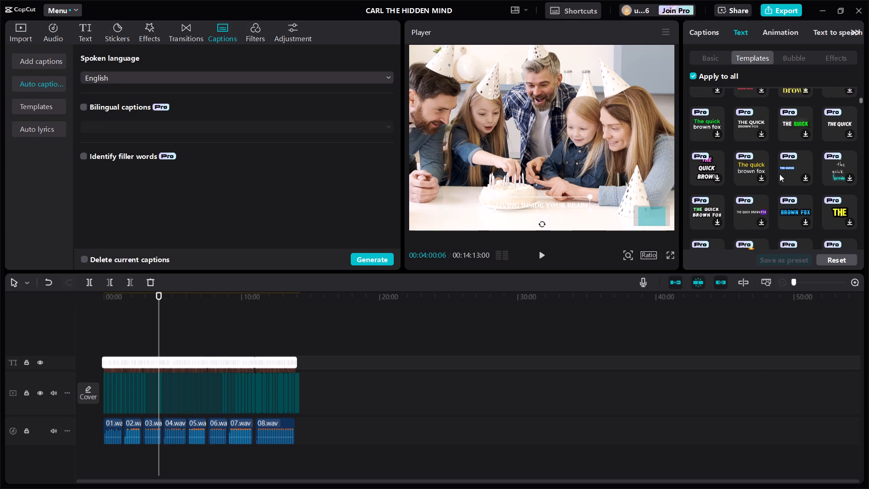
scroll(779, 174, down, 4)
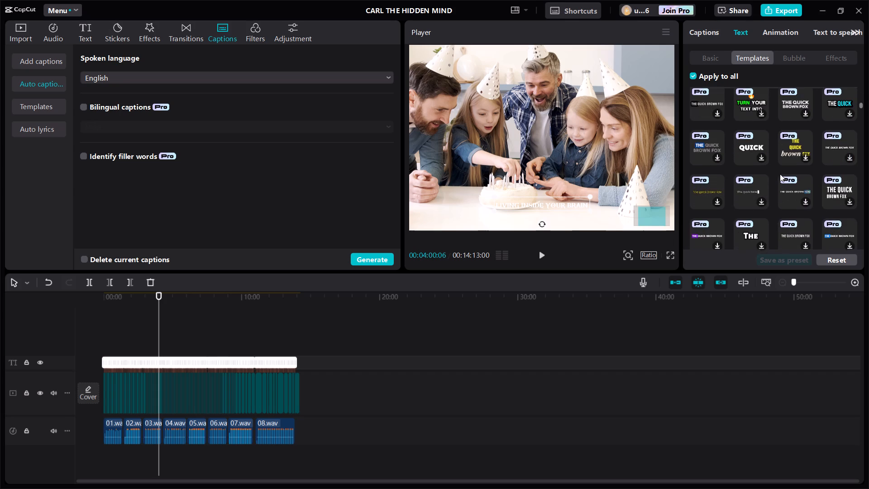
scroll(780, 174, down, 10)
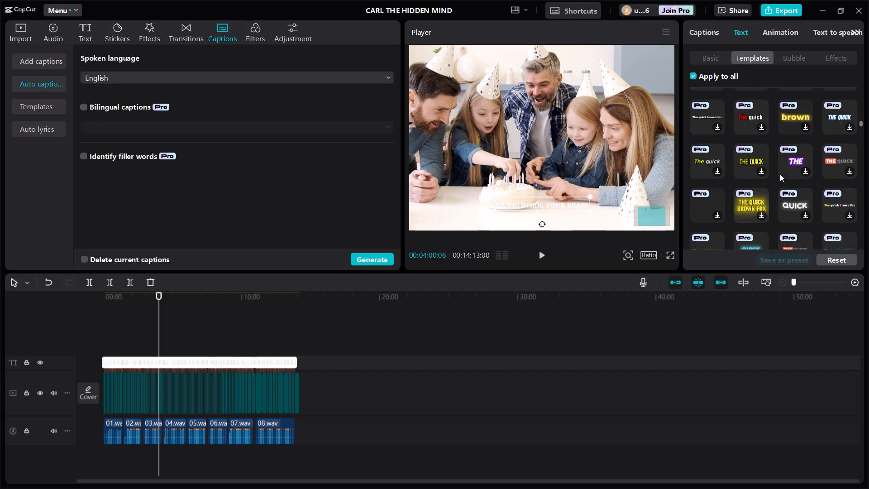
scroll(780, 174, down, 3)
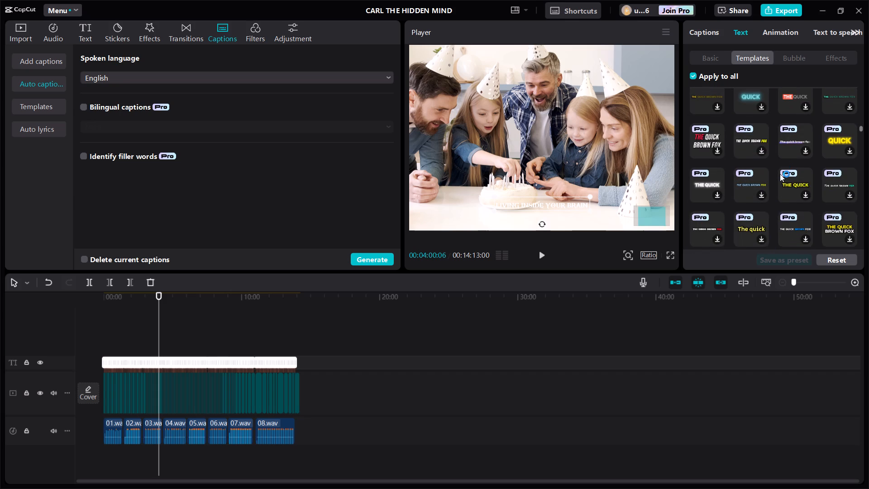
scroll(780, 174, down, 5)
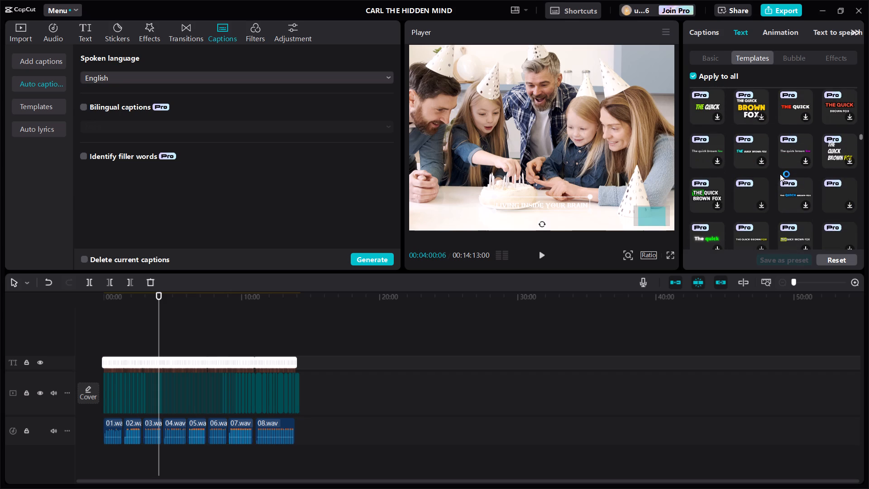
scroll(780, 174, down, 4)
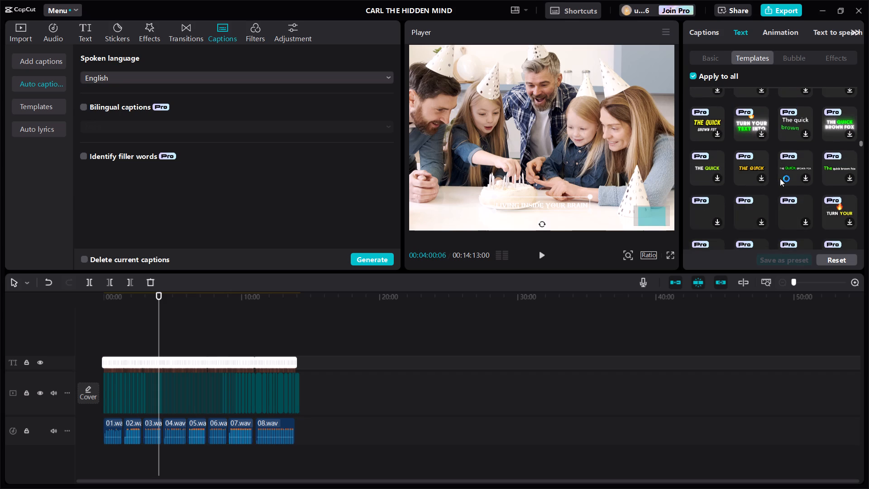
scroll(780, 175, down, 4)
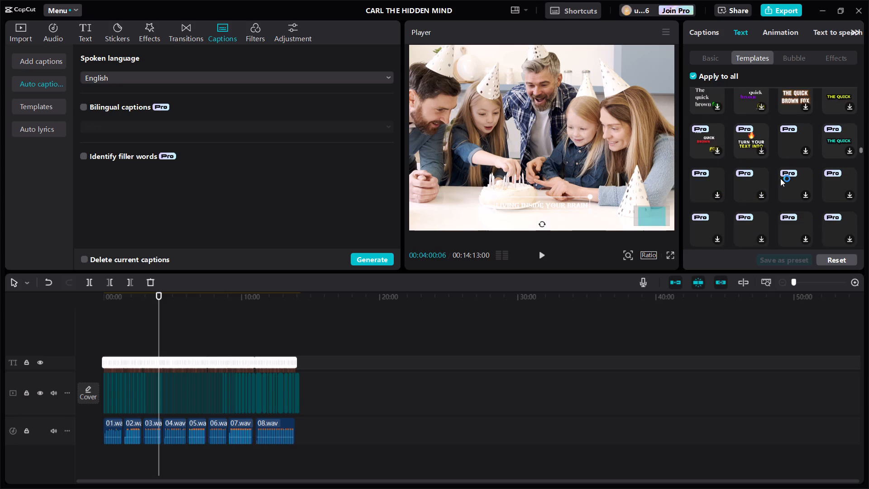
scroll(780, 175, down, 6)
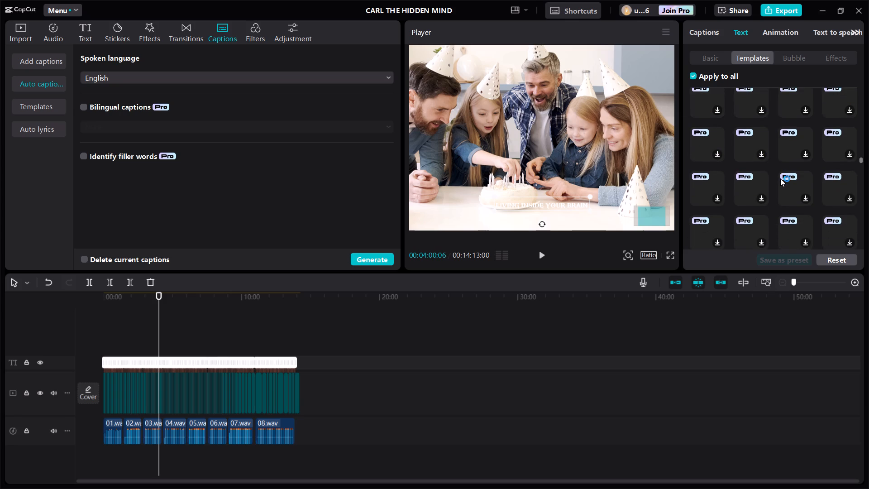
scroll(780, 175, down, 4)
scroll(780, 175, up, 10)
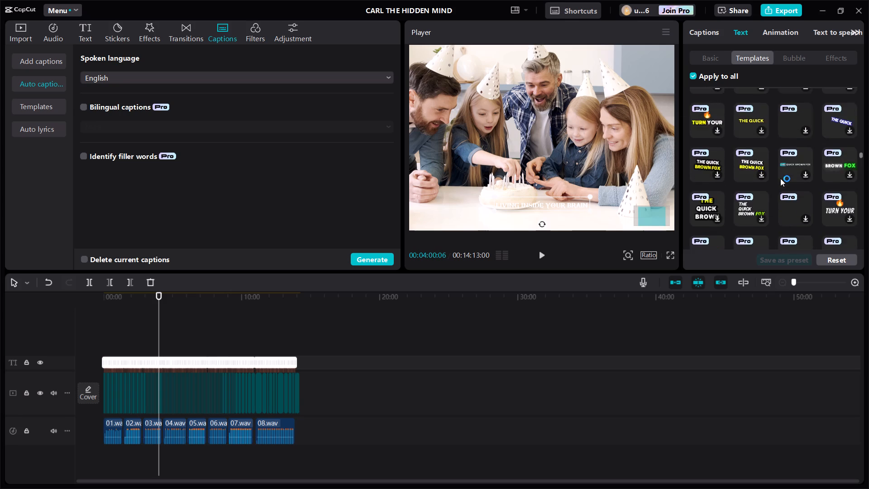
scroll(780, 178, up, 16)
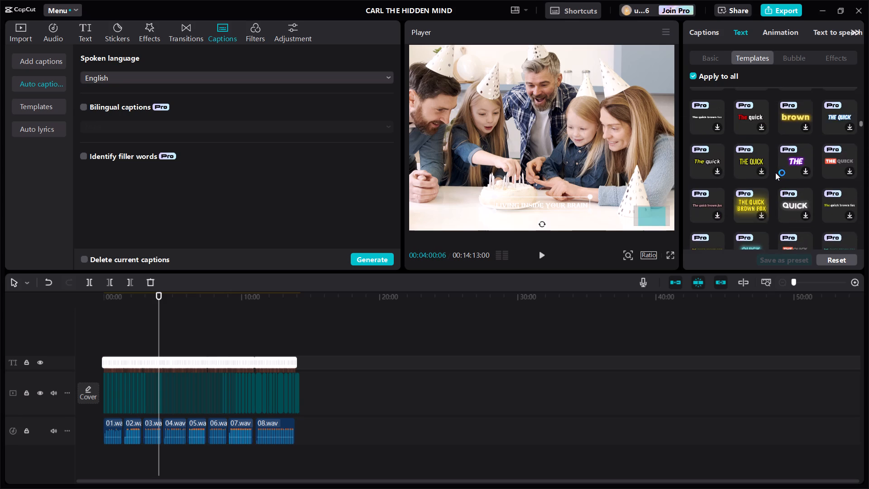
scroll(775, 169, up, 9)
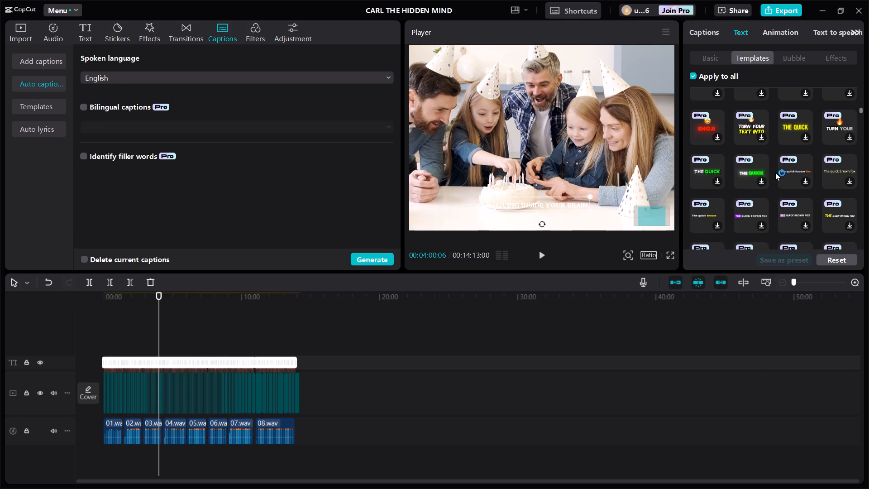
scroll(775, 173, up, 7)
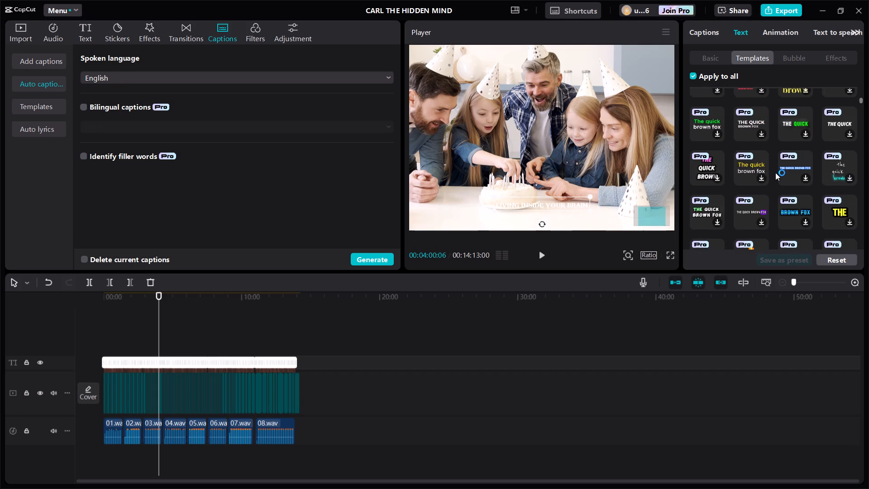
scroll(775, 173, up, 3)
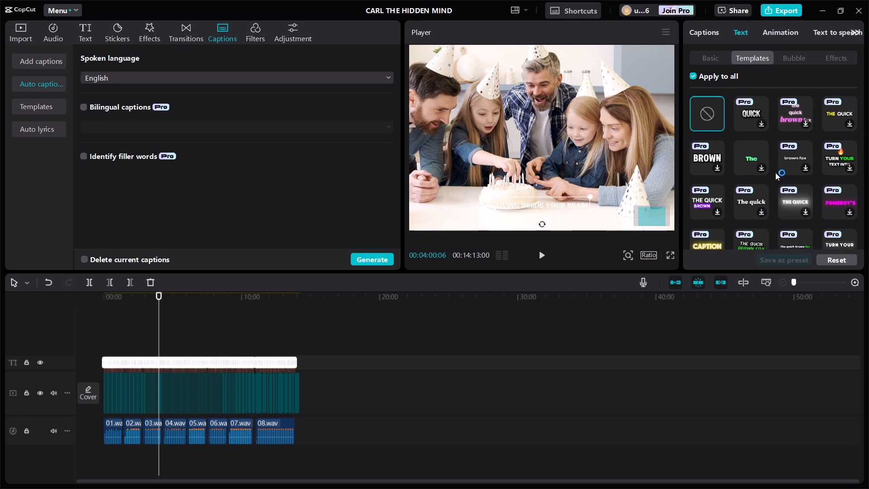
Apply the non-Pro template showing one bold white word on a black rounded background to all captions.
scroll(759, 164, down, 1)
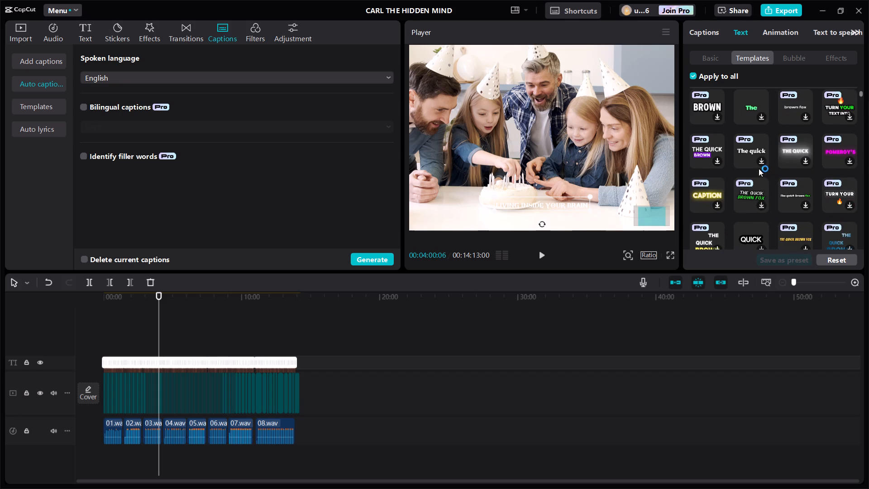
scroll(766, 180, down, 1)
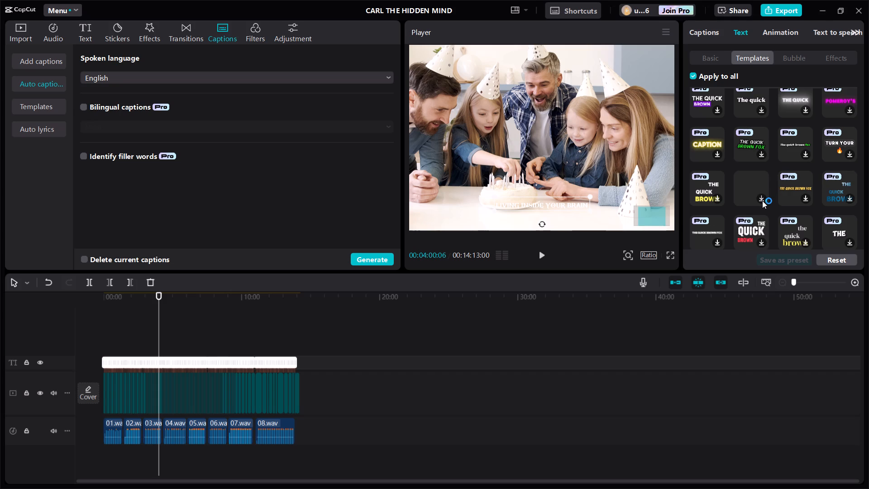
click(762, 197)
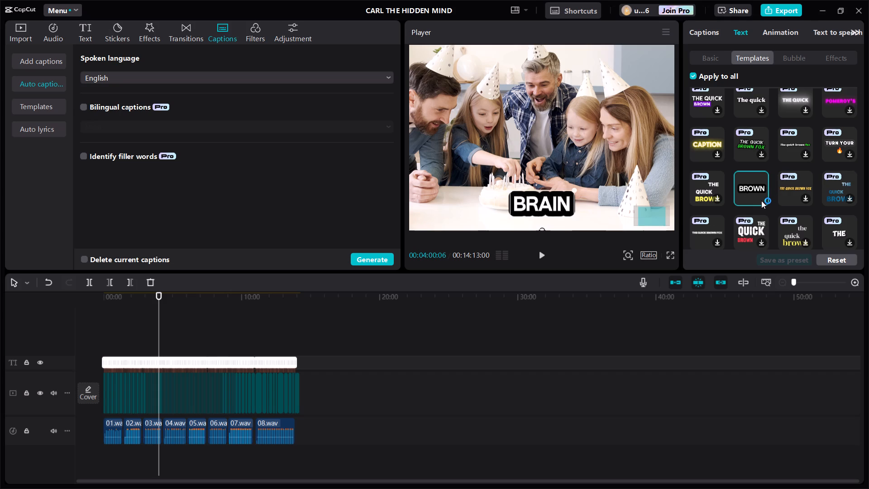
Apply the non-Pro text effect with black letters and a white outline to all captions.
click(798, 54)
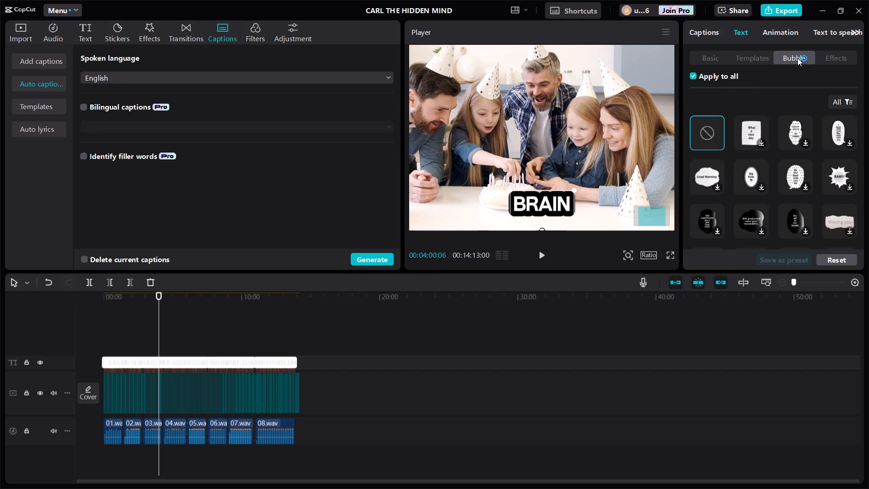
click(826, 56)
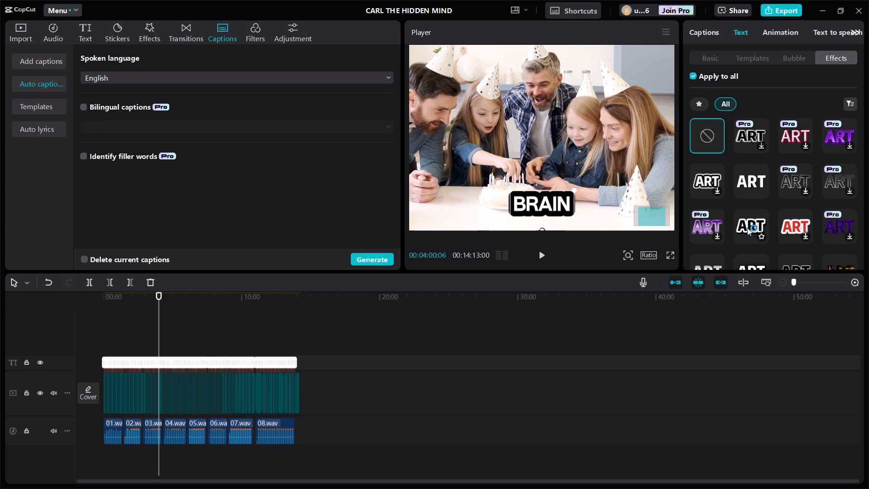
click(753, 221)
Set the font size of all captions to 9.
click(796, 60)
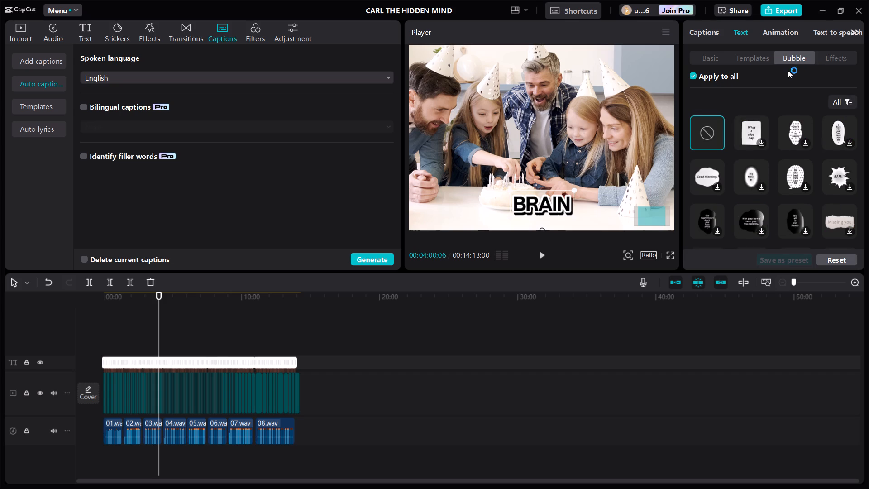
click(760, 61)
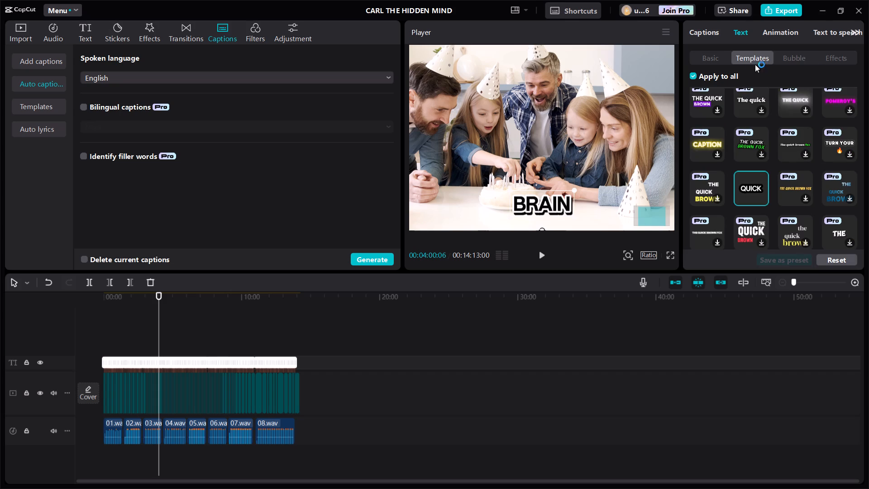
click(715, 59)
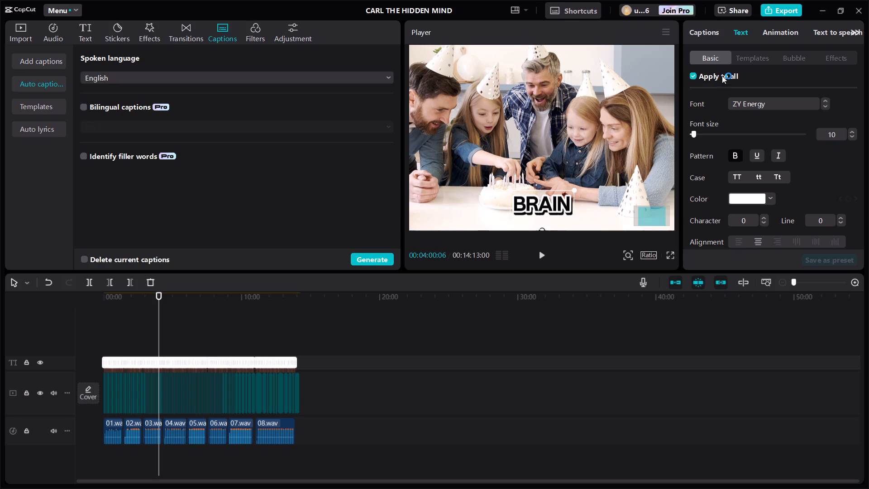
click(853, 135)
Play the video from the beginning to review the styled captions.
click(114, 326)
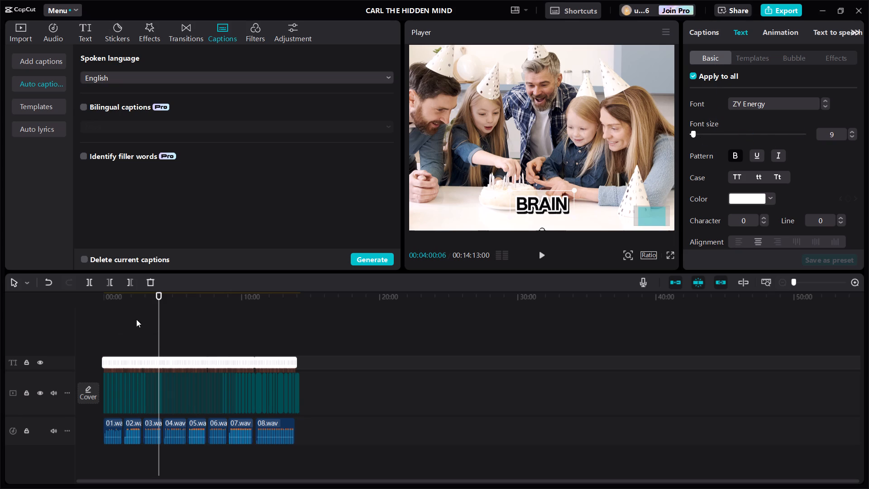
drag(161, 304, 97, 328)
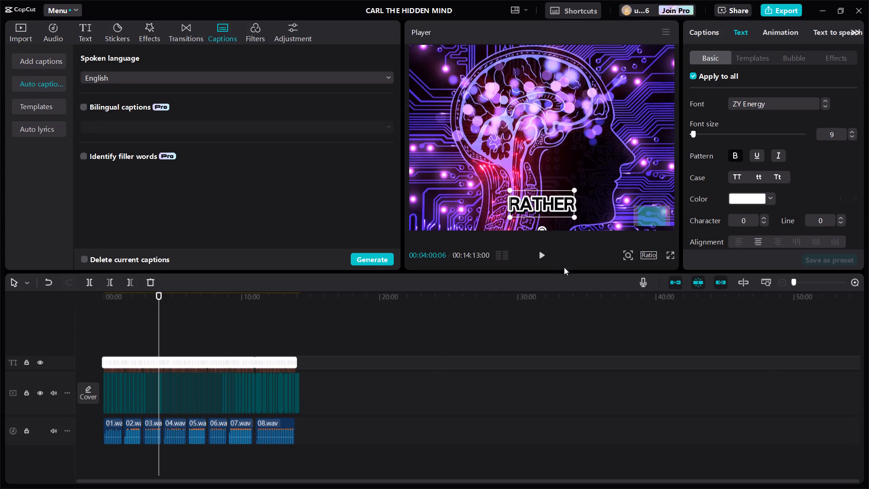
click(94, 302)
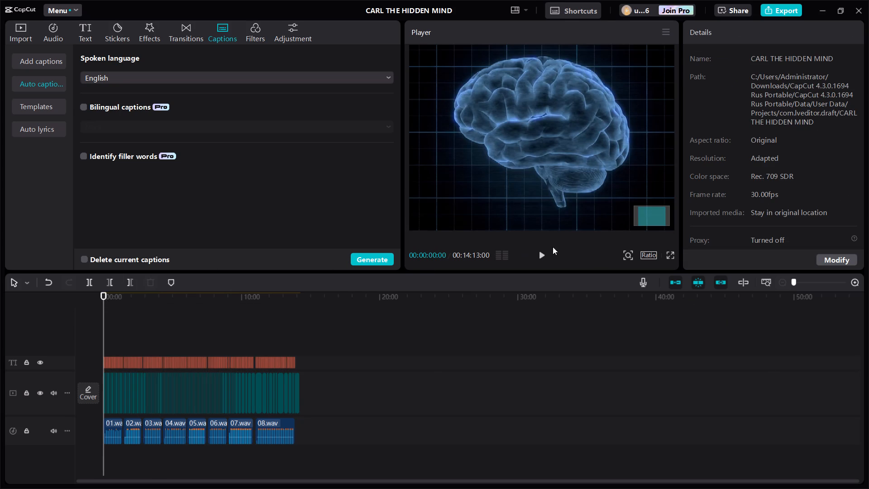
click(544, 254)
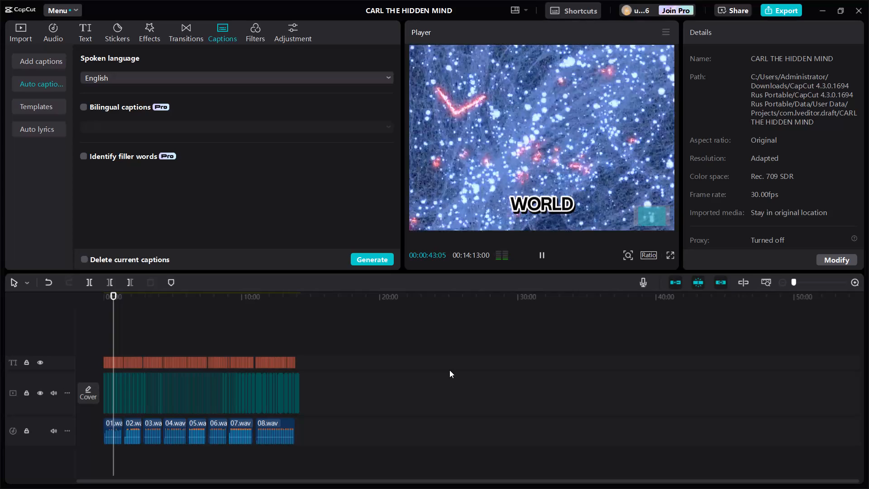
Select all captions on the timeline, without the video clips, and turn off their bold formatting.
drag(297, 328, 293, 355)
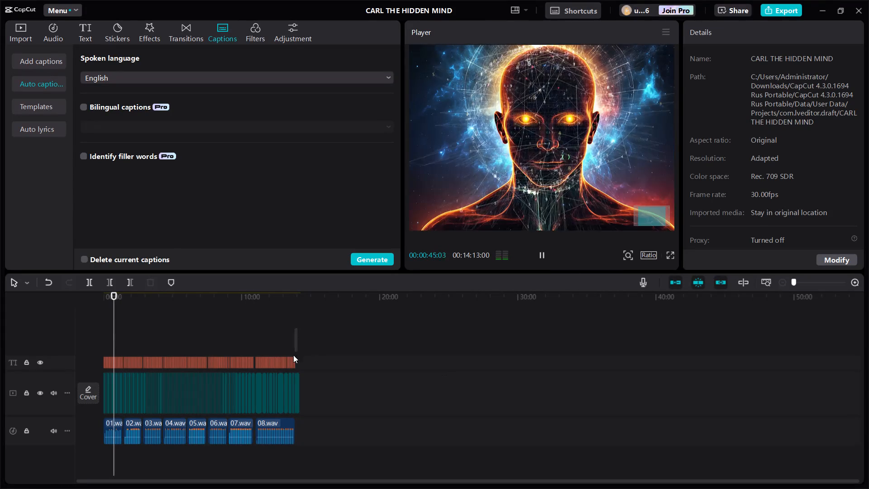
drag(293, 355, 92, 357)
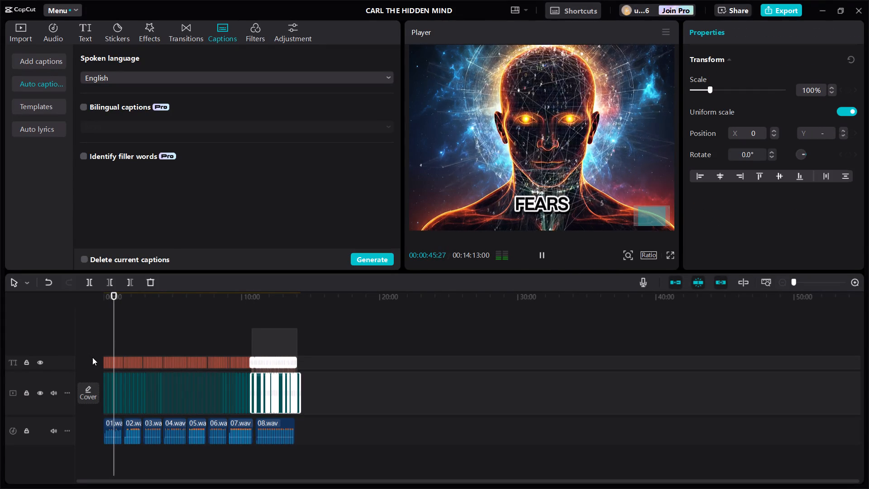
drag(92, 357, 96, 374)
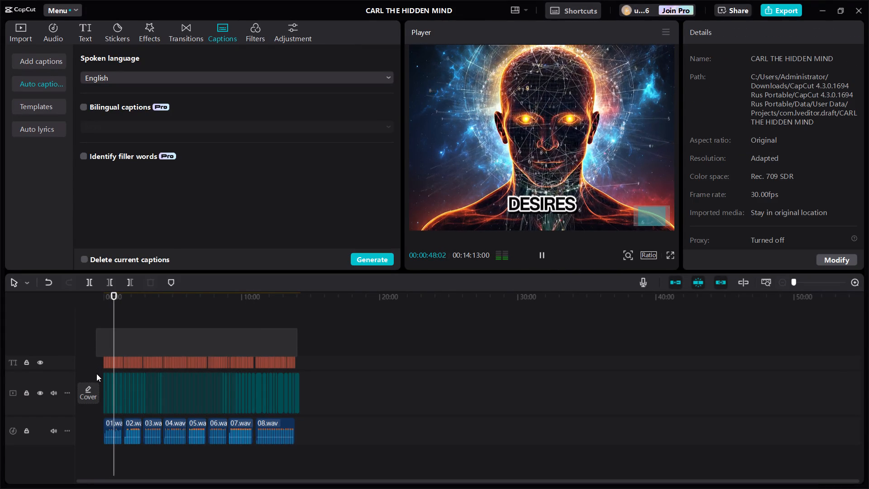
drag(96, 374, 95, 361)
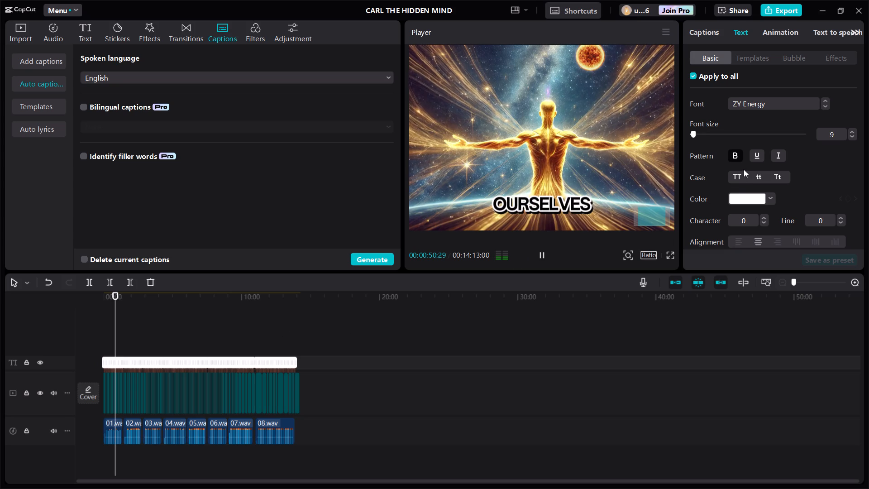
click(735, 153)
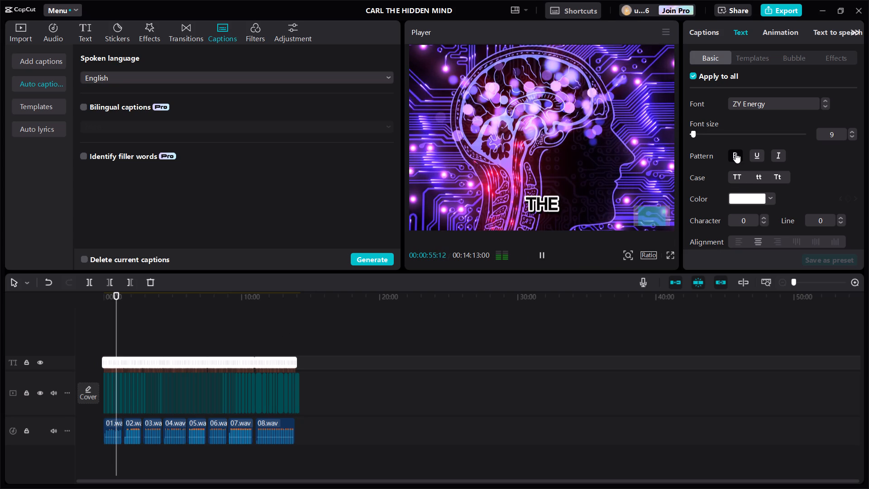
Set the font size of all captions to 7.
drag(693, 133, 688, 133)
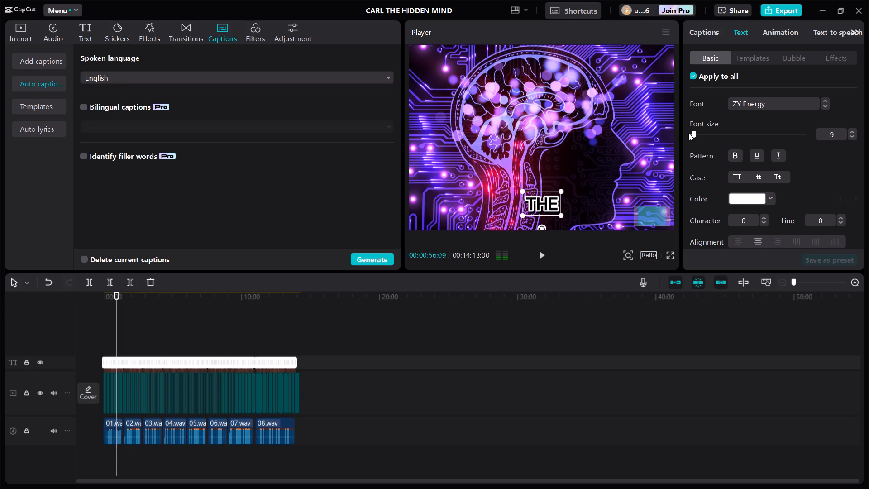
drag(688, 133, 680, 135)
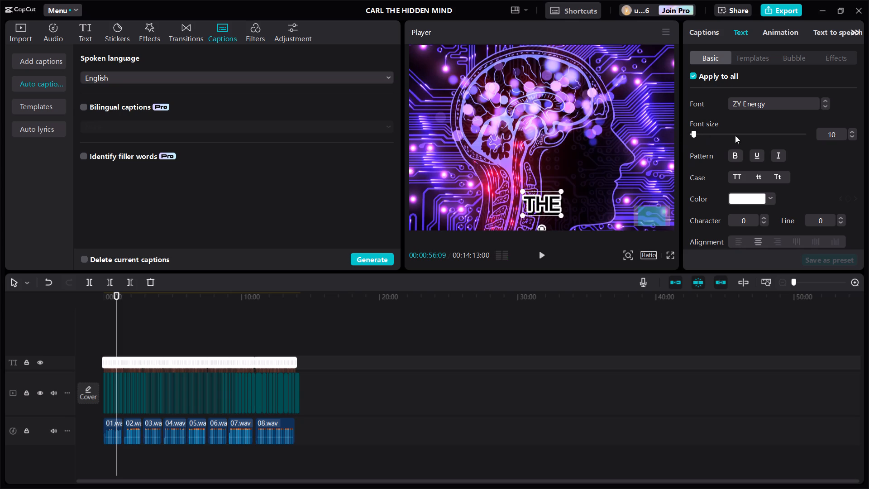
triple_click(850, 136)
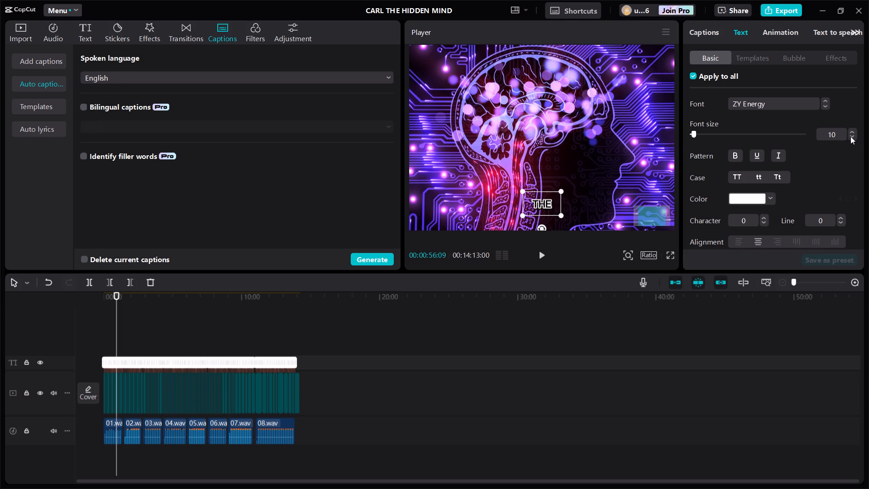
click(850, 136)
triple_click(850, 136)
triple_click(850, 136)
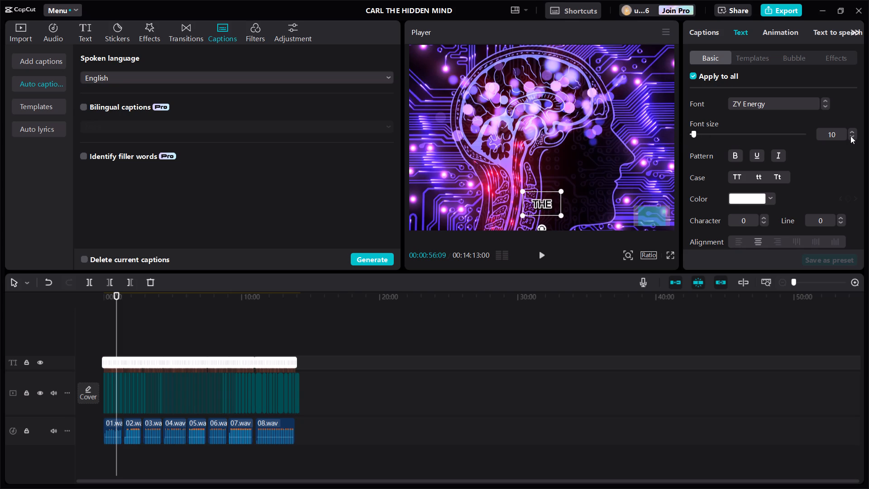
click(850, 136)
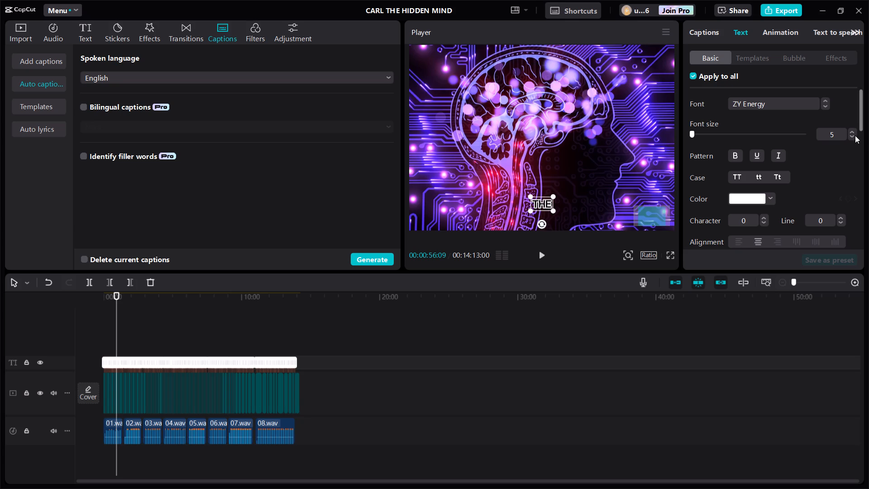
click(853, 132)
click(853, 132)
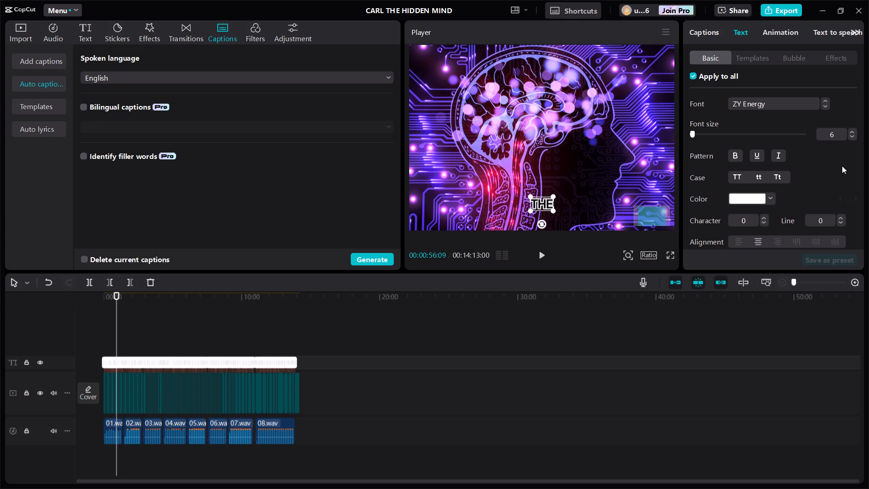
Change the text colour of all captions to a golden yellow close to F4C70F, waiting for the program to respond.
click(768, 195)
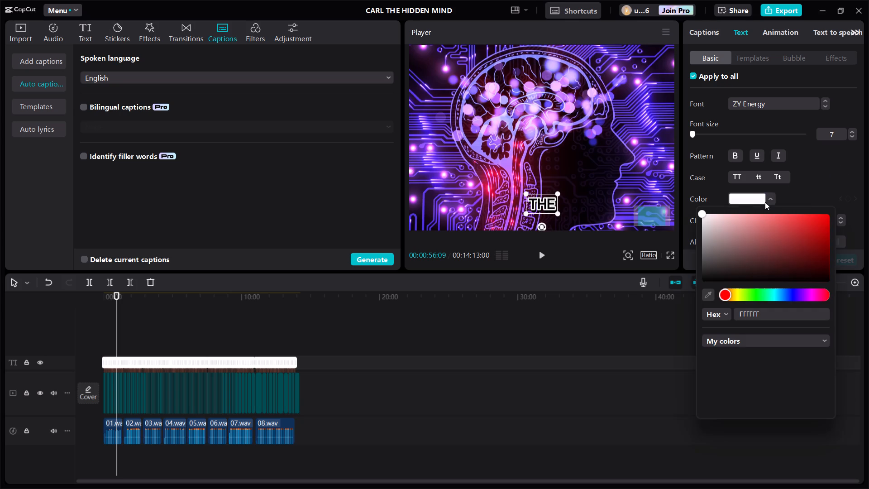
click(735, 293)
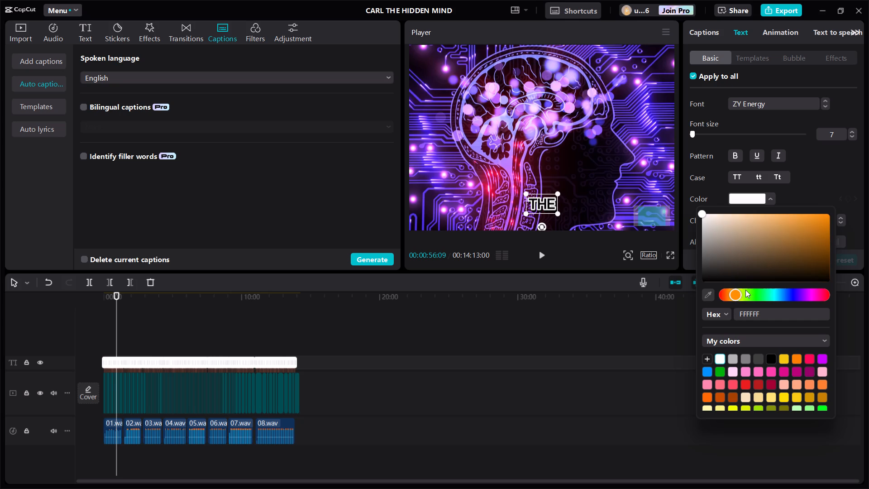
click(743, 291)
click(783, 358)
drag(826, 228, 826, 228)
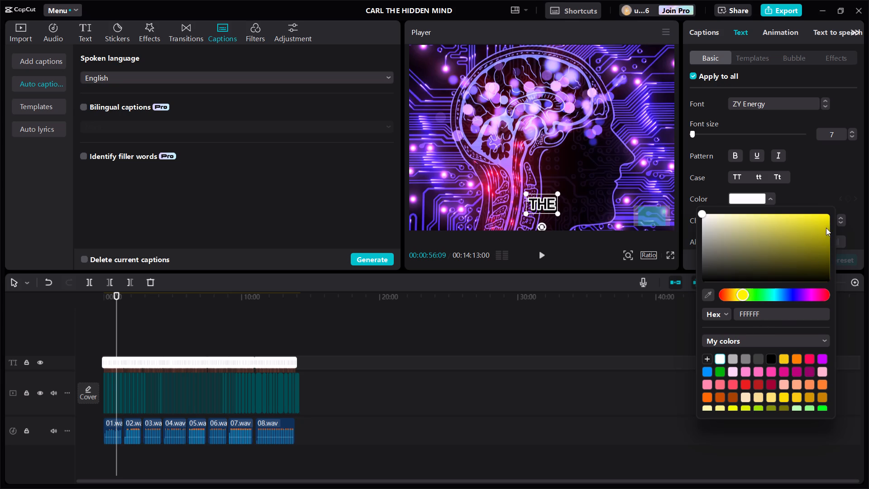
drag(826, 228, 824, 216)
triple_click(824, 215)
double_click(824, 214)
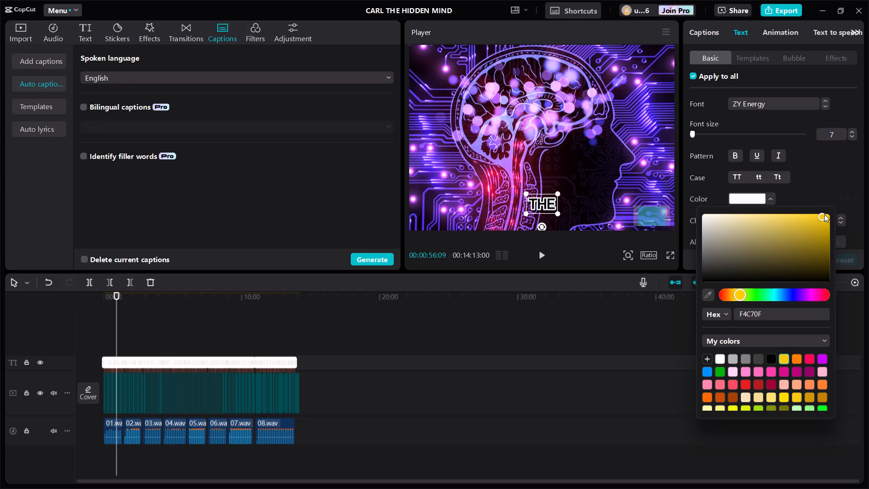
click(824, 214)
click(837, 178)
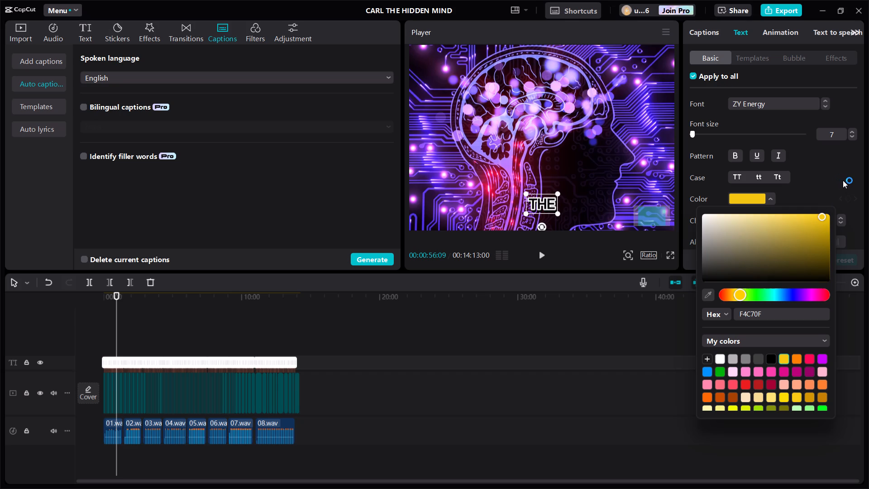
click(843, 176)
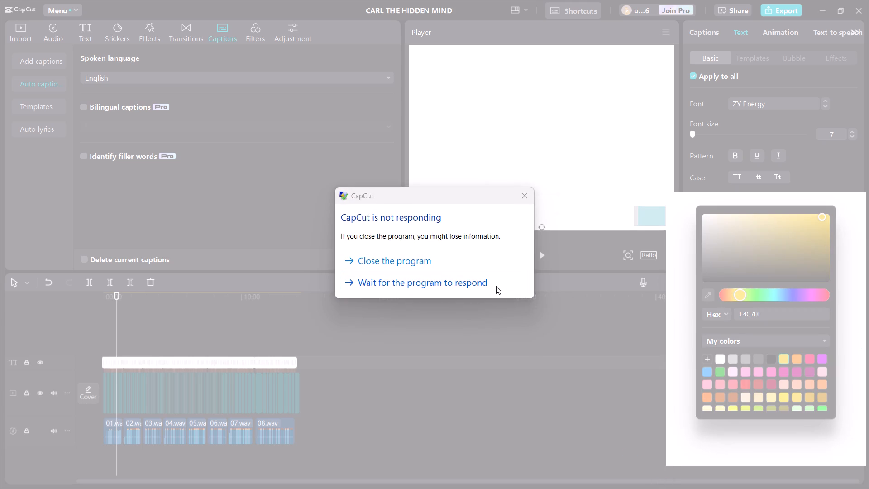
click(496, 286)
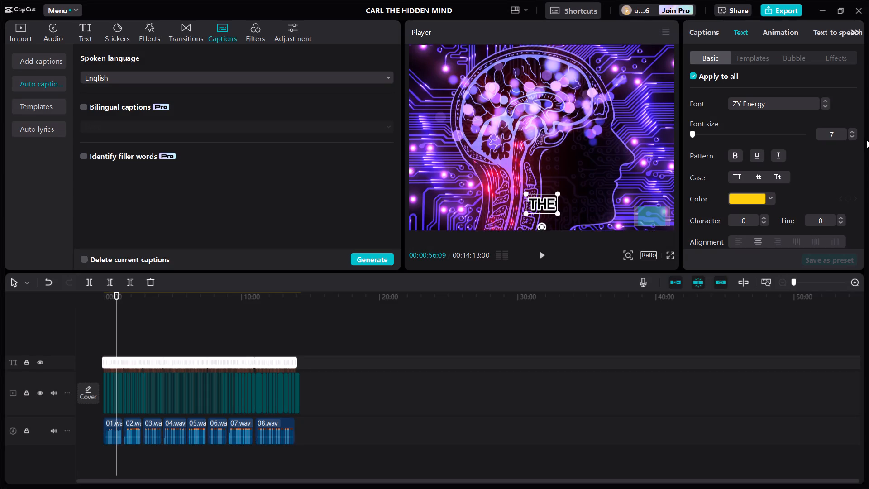
Remove the one-word text template from all captions.
click(770, 57)
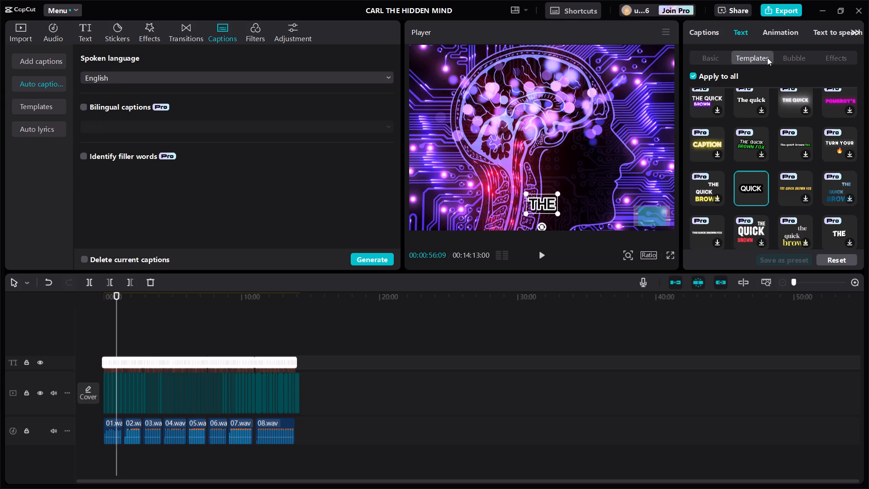
scroll(753, 71, up, 3)
scroll(738, 179, up, 2)
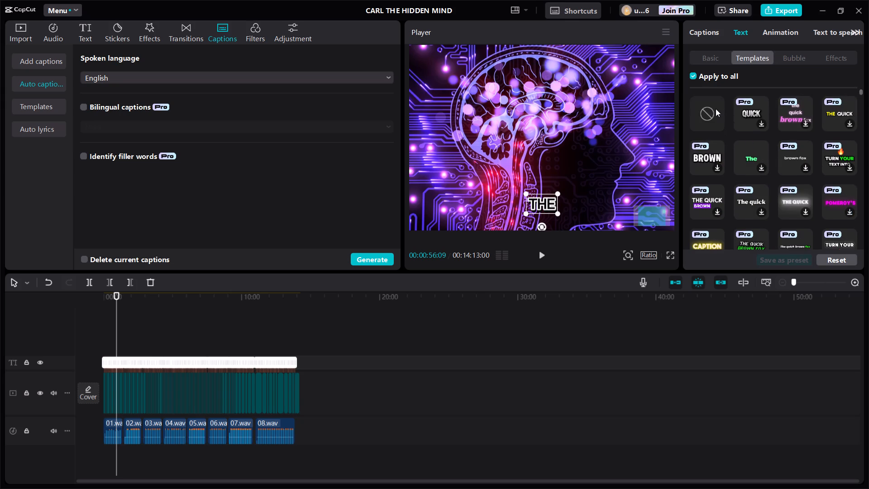
click(716, 107)
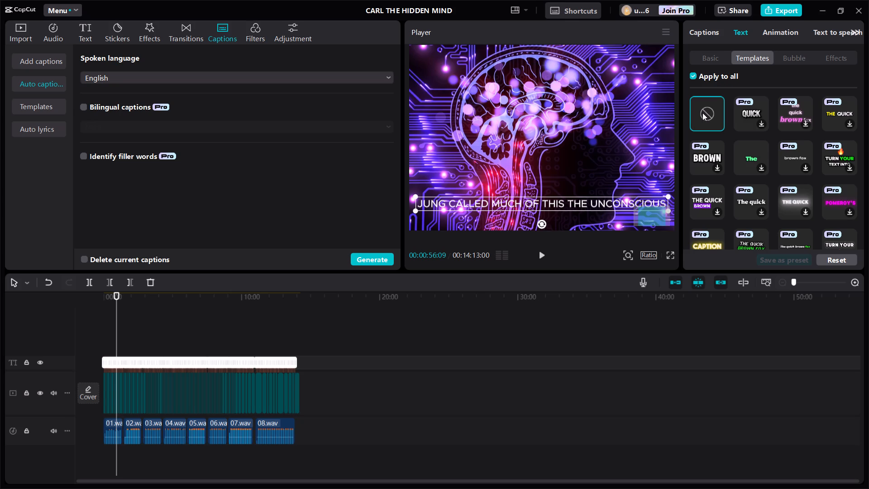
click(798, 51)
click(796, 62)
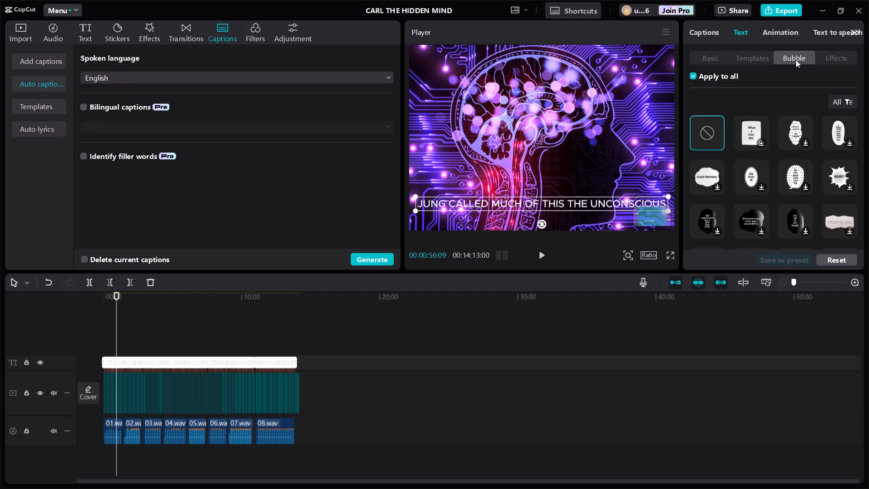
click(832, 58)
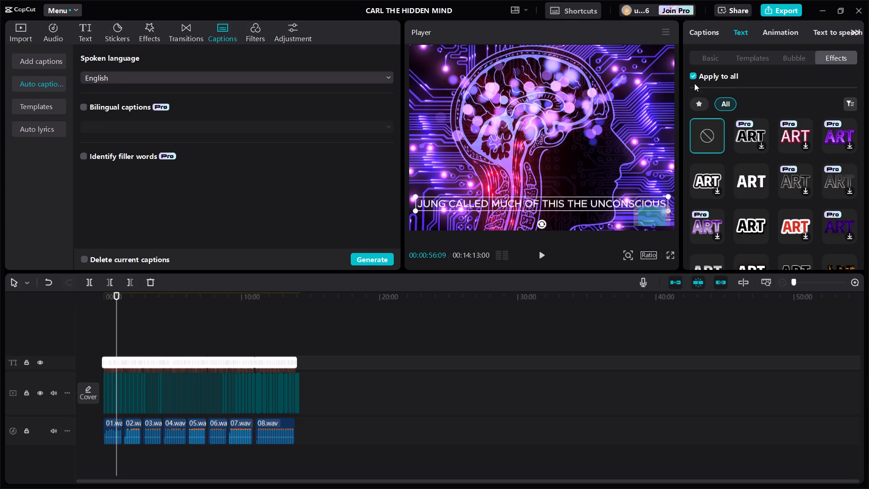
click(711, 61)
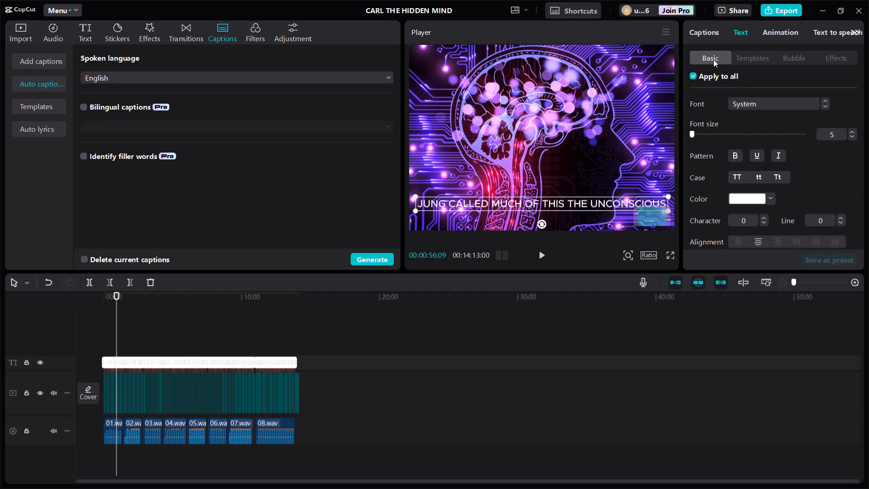
Apply the Wipe Right entrance animation to all captions.
click(770, 32)
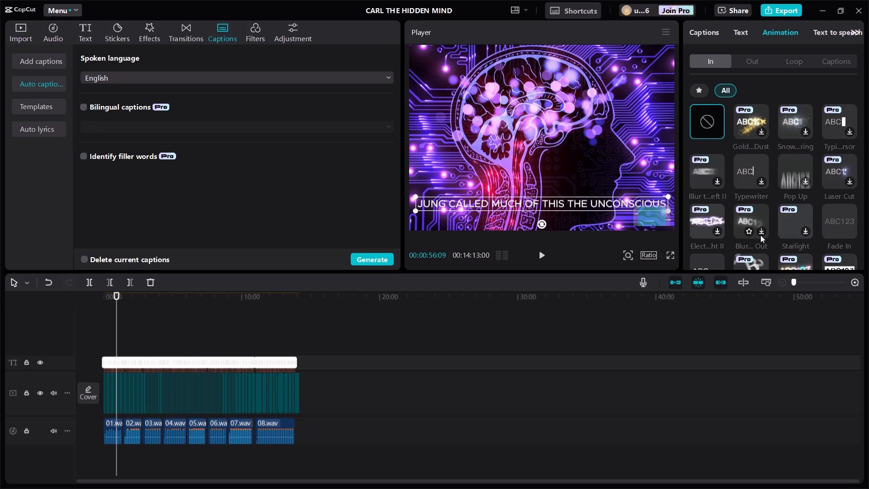
scroll(760, 235, down, 1)
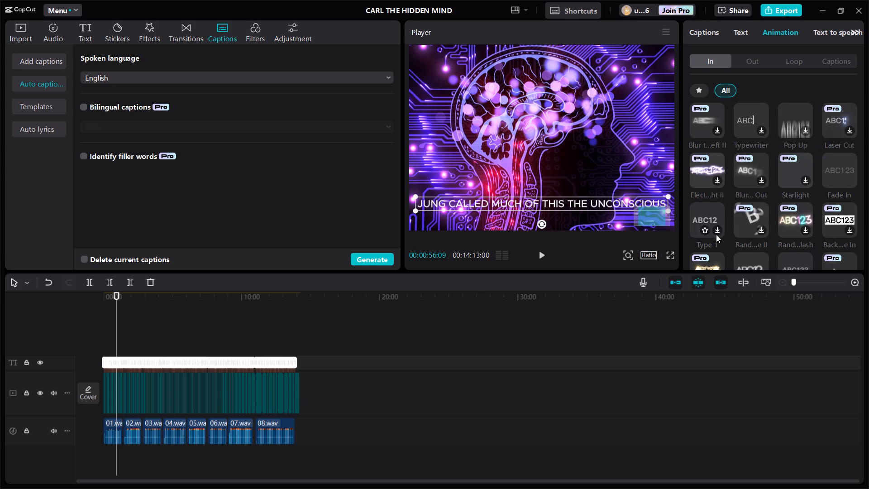
scroll(745, 237, down, 1)
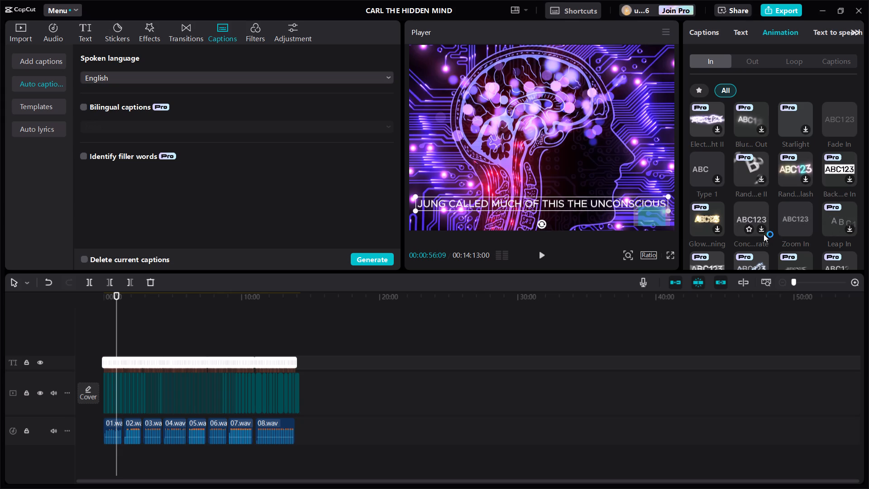
scroll(766, 232, down, 2)
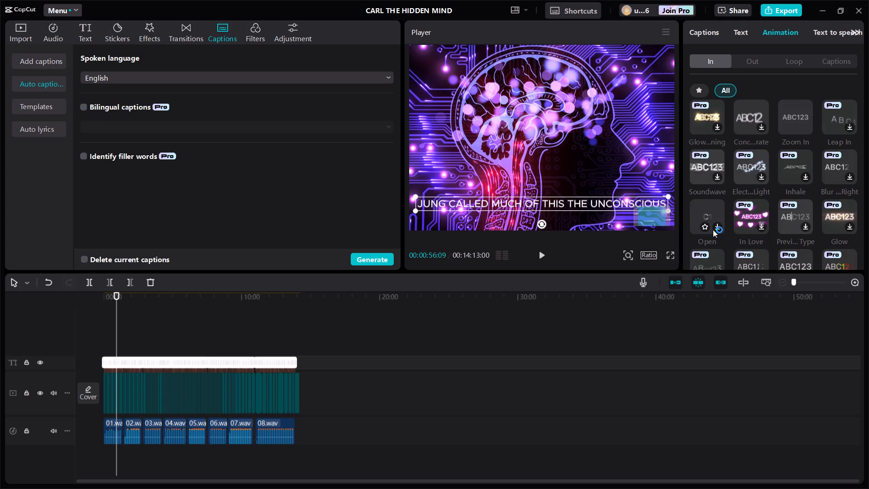
scroll(749, 221, down, 1)
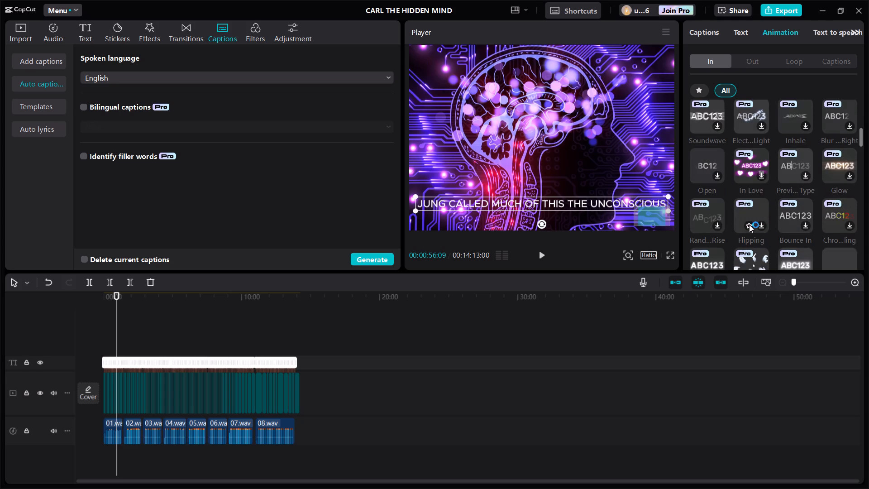
scroll(785, 225, down, 1)
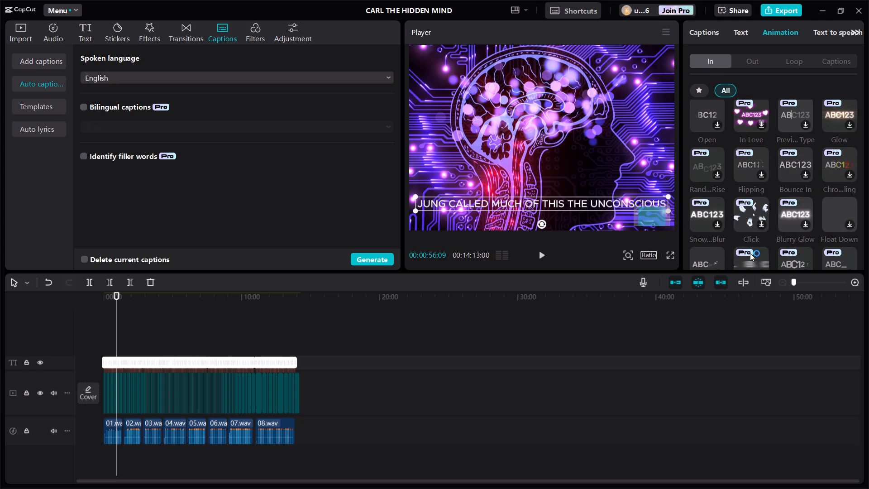
scroll(724, 245, down, 1)
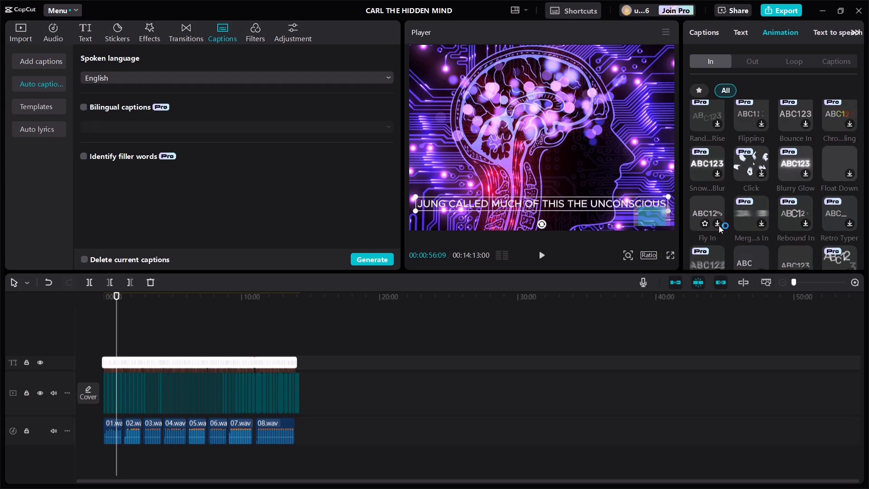
scroll(766, 227, down, 1)
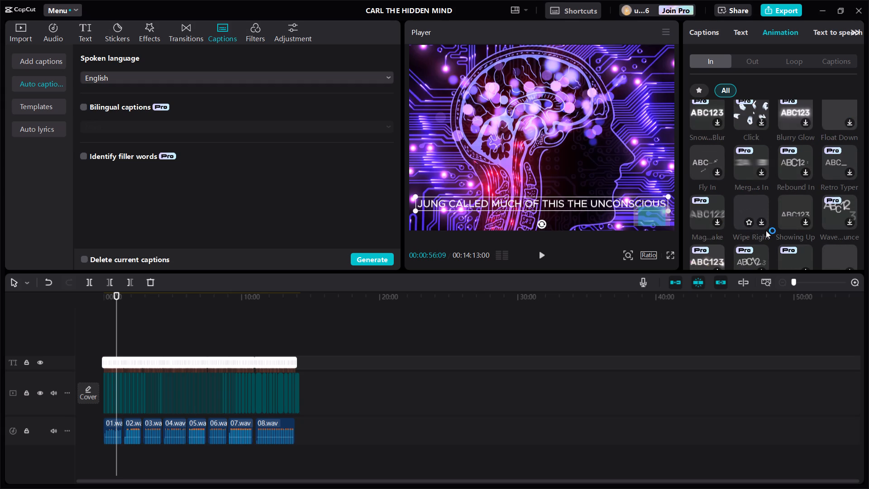
click(764, 225)
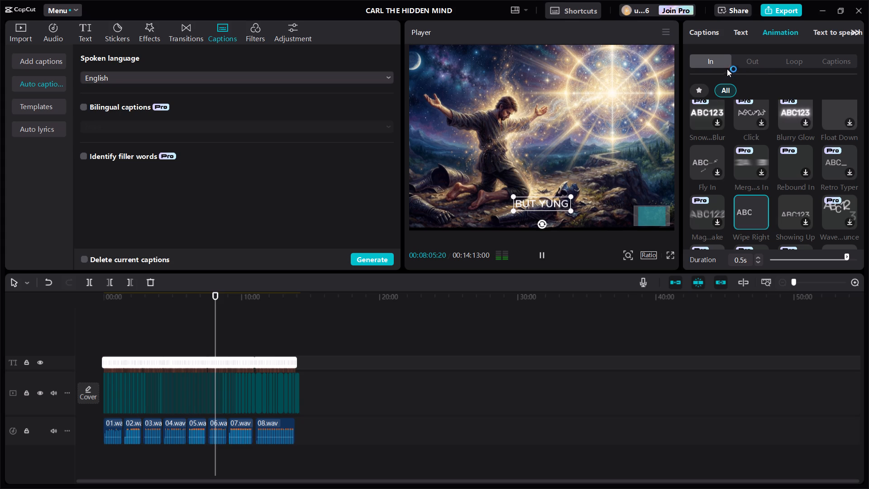
Add the Fade Out exit animation to all captions.
click(746, 58)
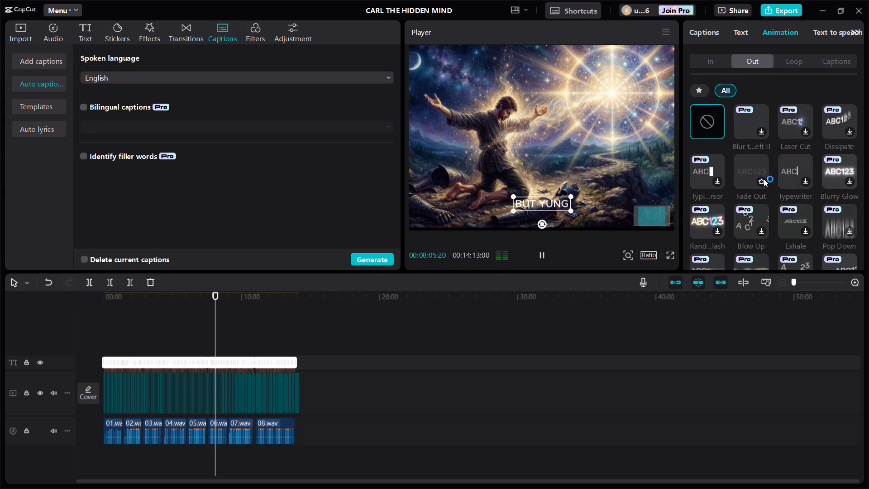
click(756, 170)
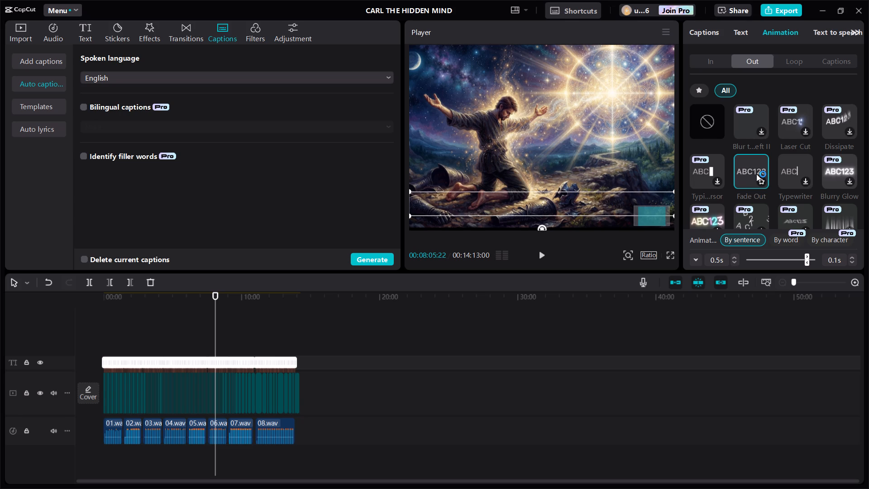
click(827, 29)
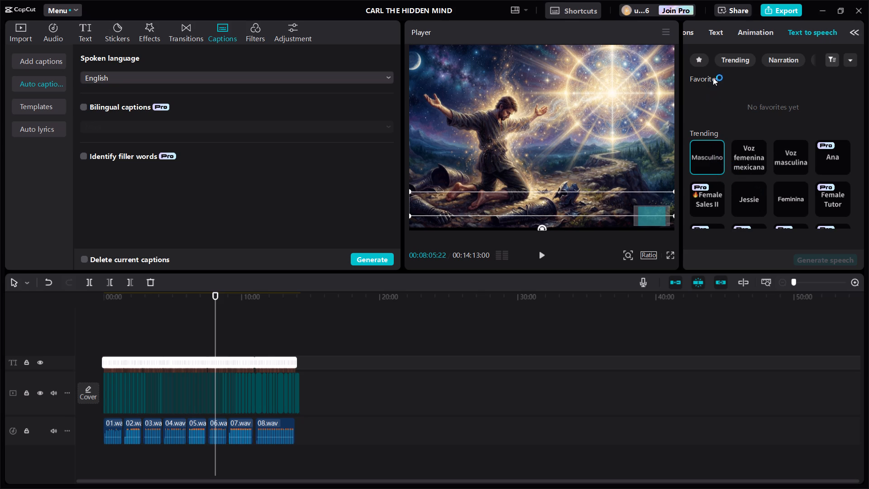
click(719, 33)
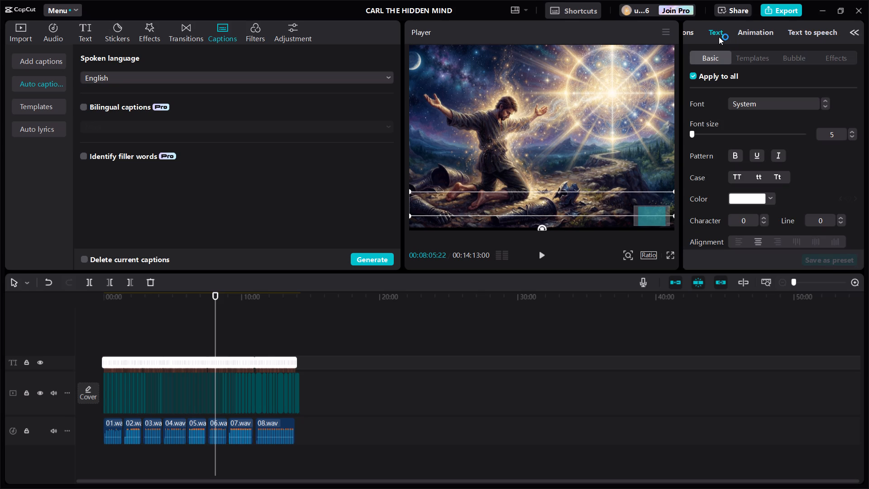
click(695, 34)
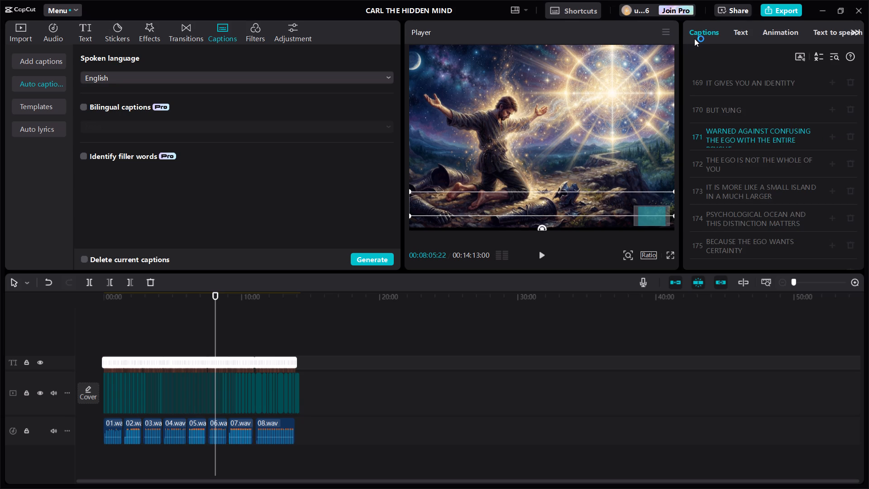
Change the text colour of all captions to the golden yellow EFC208.
click(748, 29)
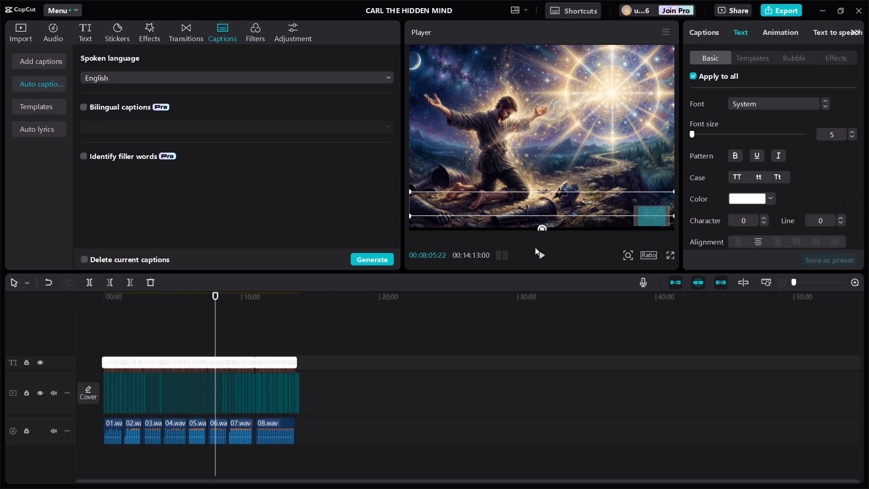
click(769, 195)
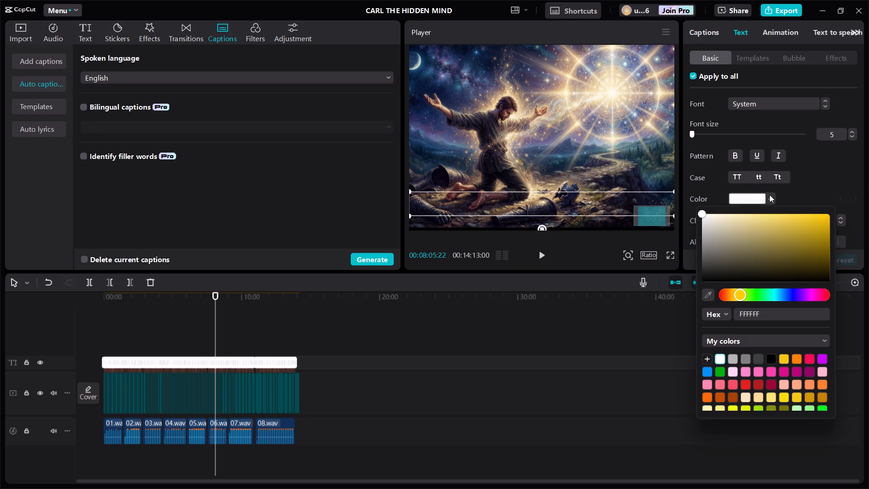
click(826, 218)
click(826, 176)
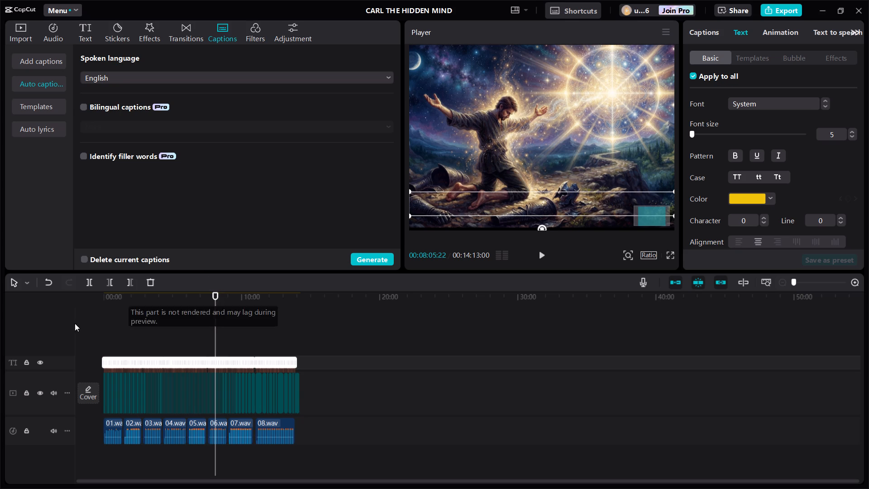
Deselect the captions and play the video from the beginning to check their colour and animation.
click(95, 319)
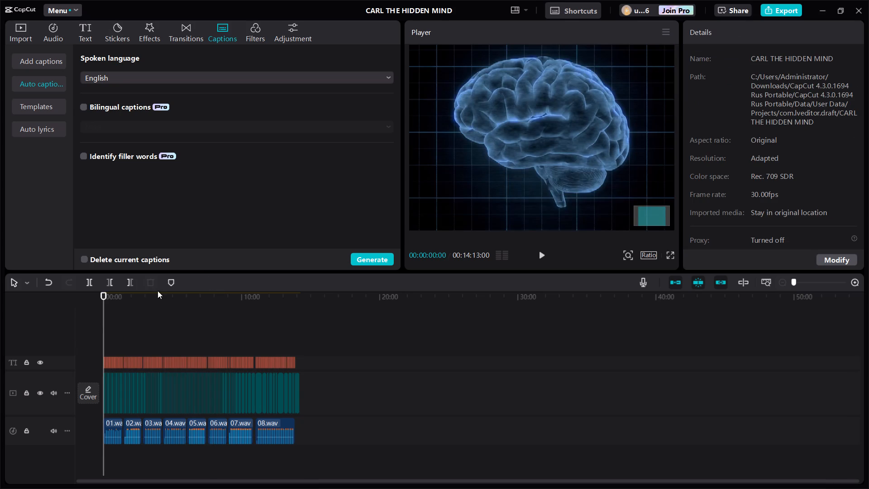
click(540, 252)
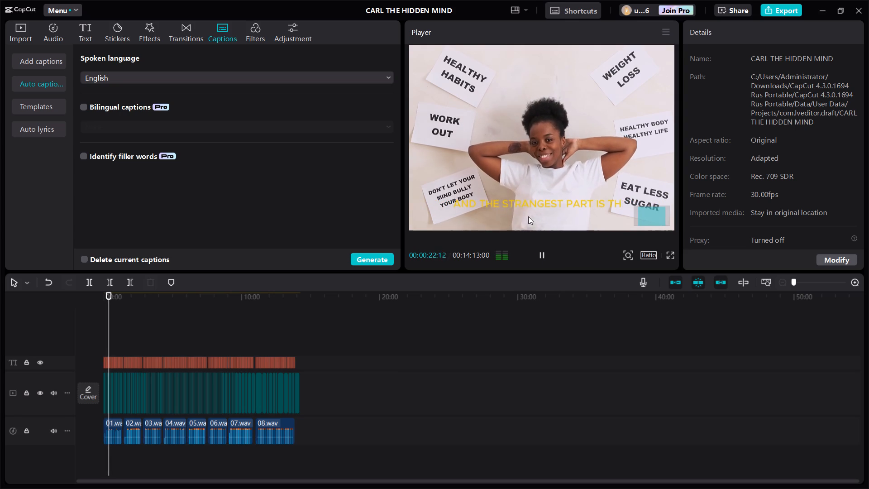
Select all captions on the timeline and change their text colour to the pinkish red FF0855.
drag(101, 327, 281, 350)
click(325, 344)
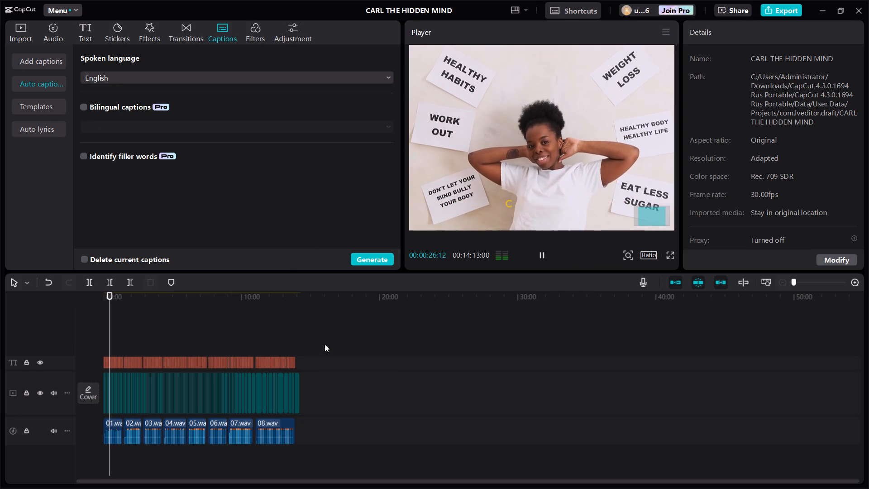
drag(308, 329, 264, 374)
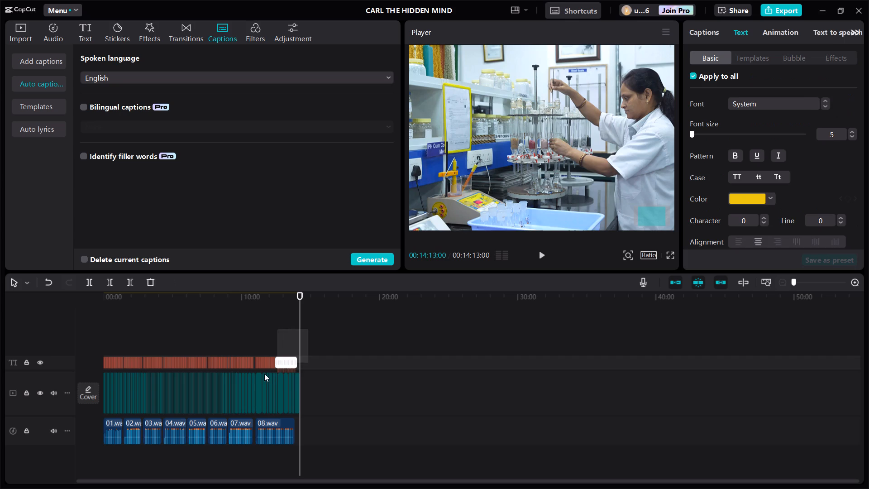
drag(264, 374, 102, 343)
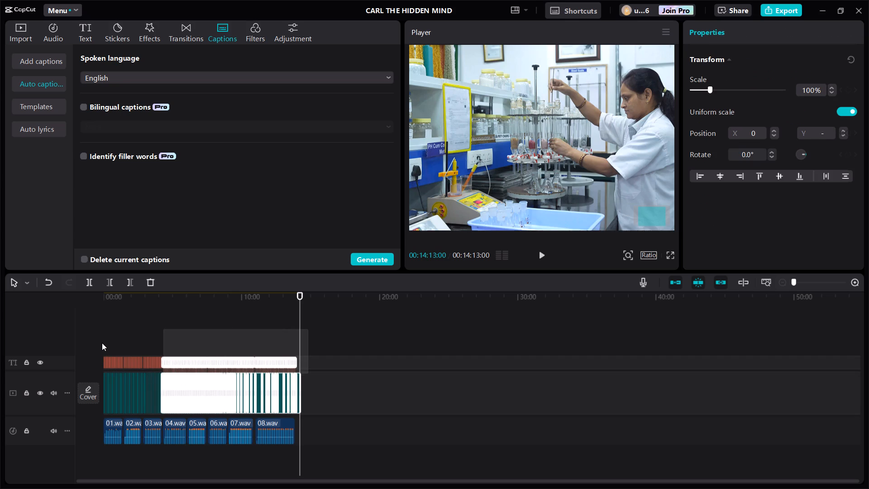
drag(102, 343, 124, 365)
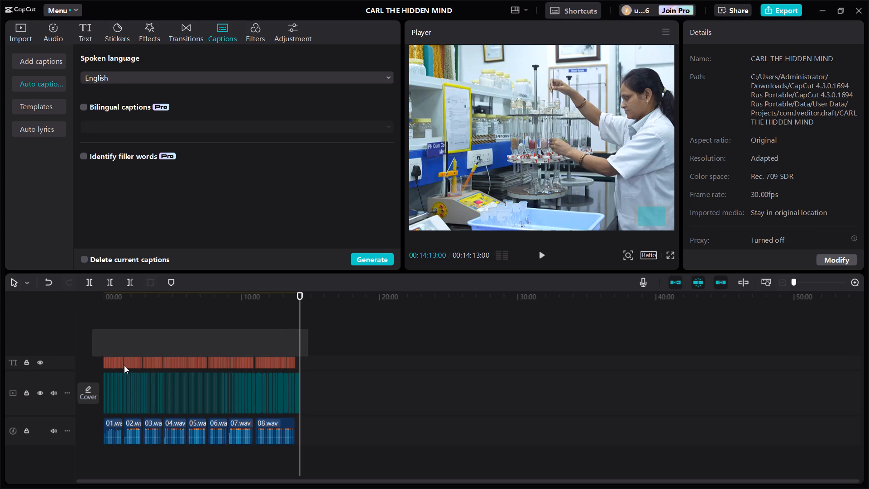
drag(124, 365, 105, 369)
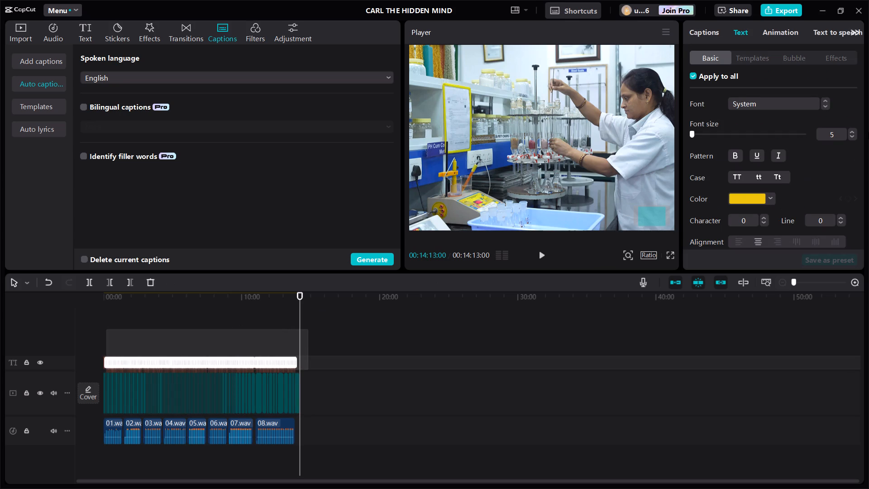
click(774, 199)
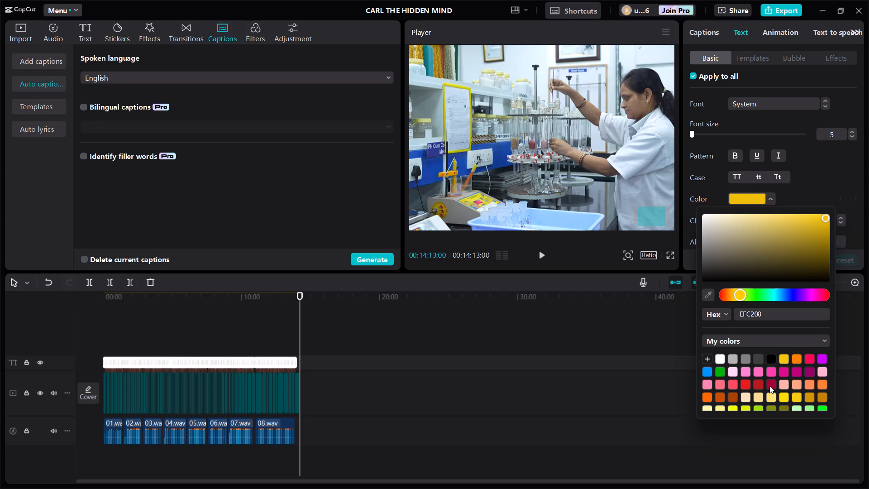
scroll(760, 388, down, 1)
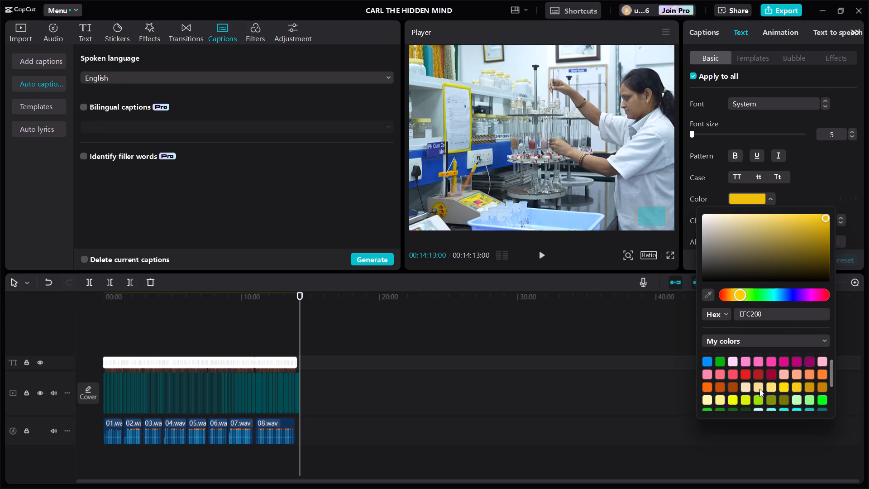
scroll(759, 390, down, 3)
scroll(771, 387, up, 1)
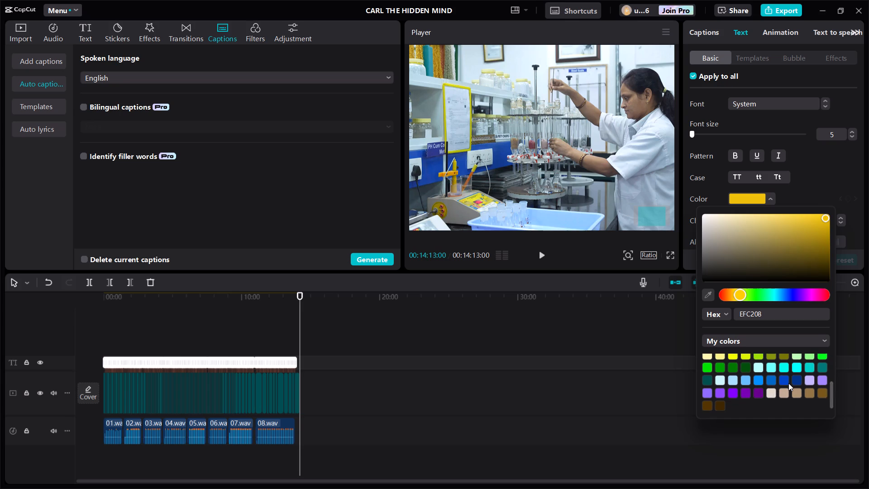
scroll(788, 383, up, 4)
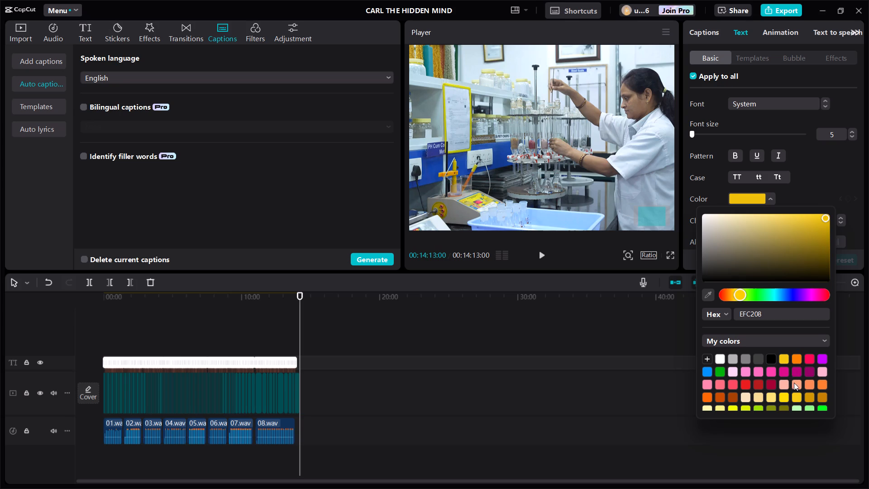
scroll(793, 382, down, 2)
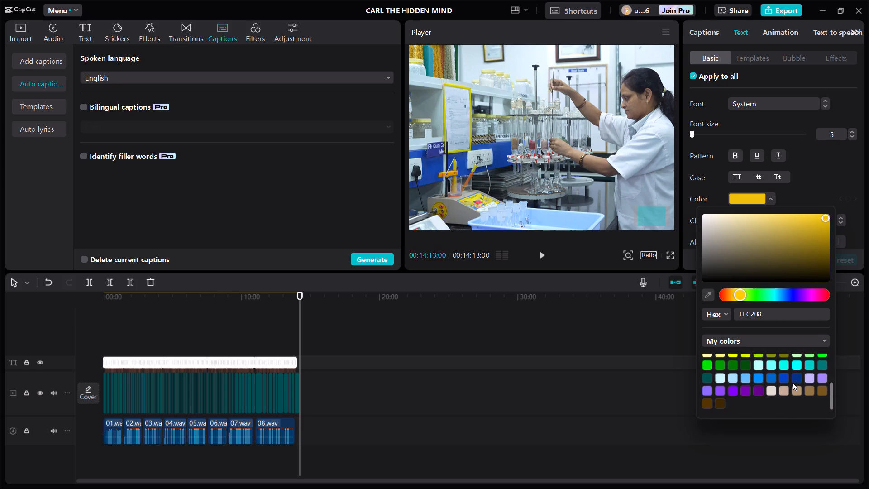
scroll(777, 404, up, 1)
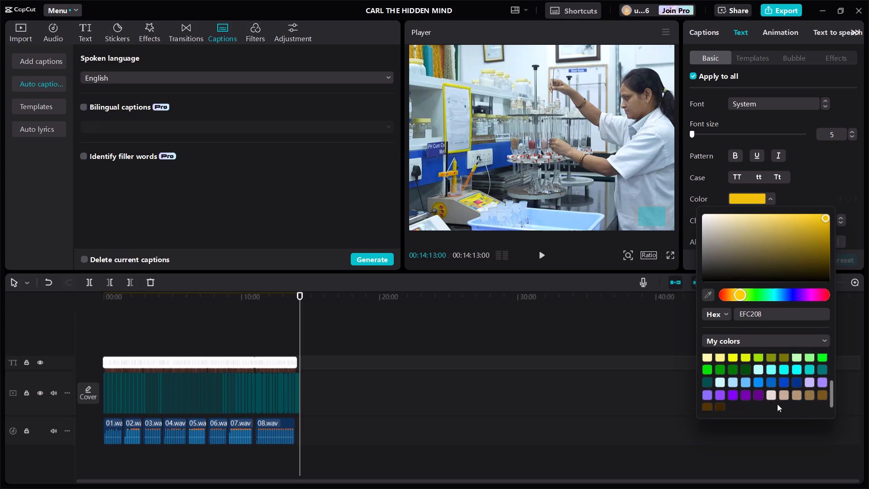
scroll(777, 404, up, 3)
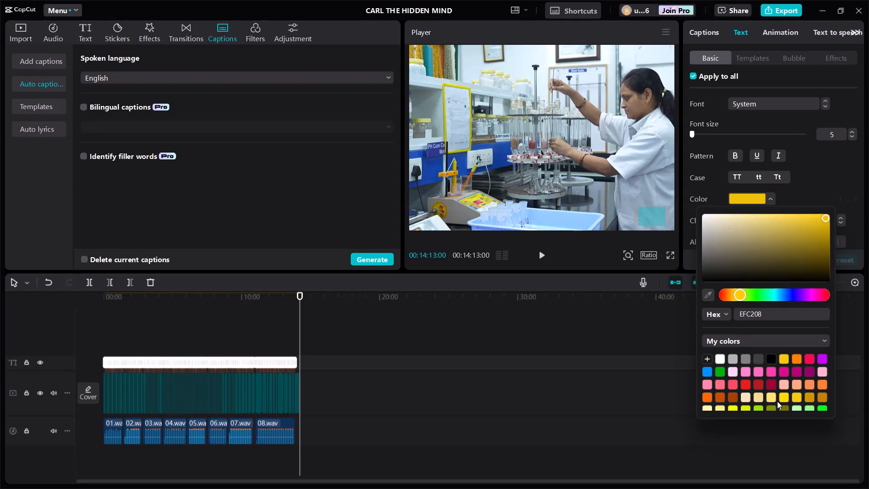
click(807, 361)
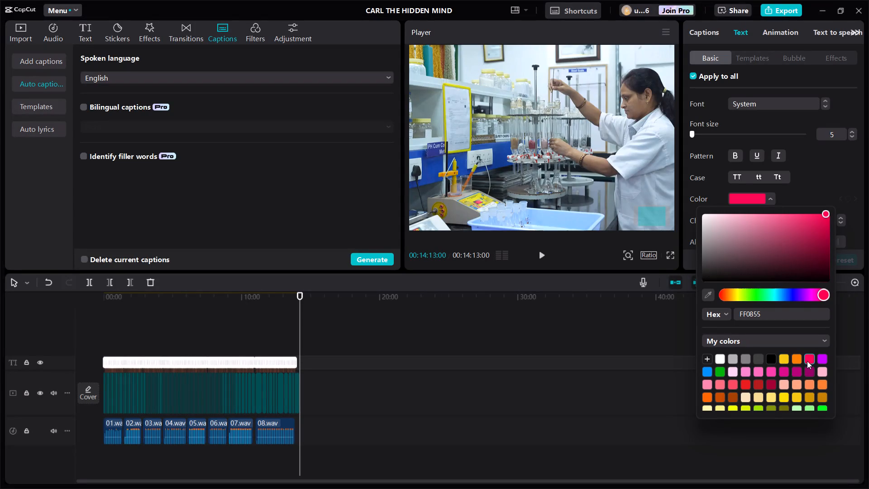
click(621, 330)
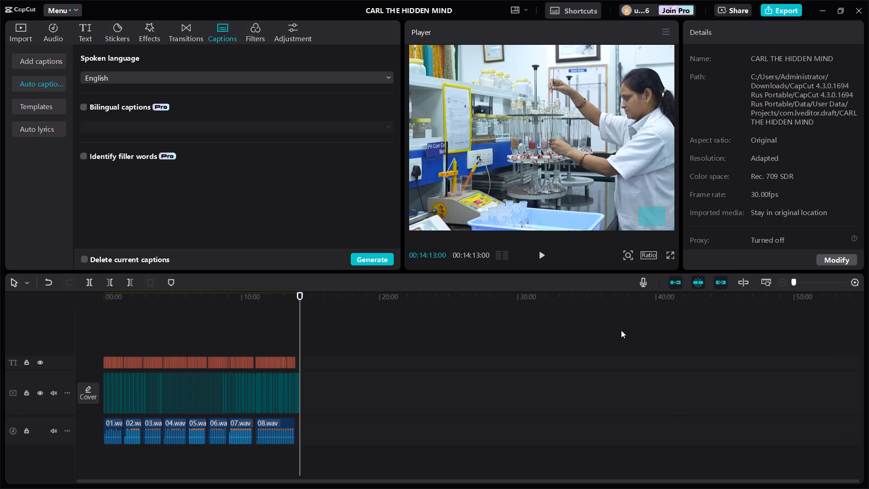
Play the video from the beginning to check the new caption colour.
click(100, 309)
drag(297, 307, 2, 329)
click(543, 256)
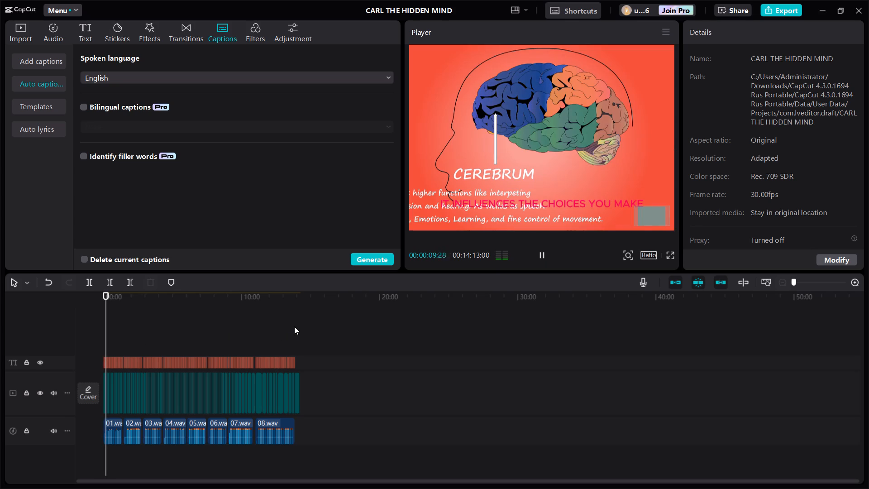
Select all captions again and set their character spacing to 2.
drag(294, 326, 134, 362)
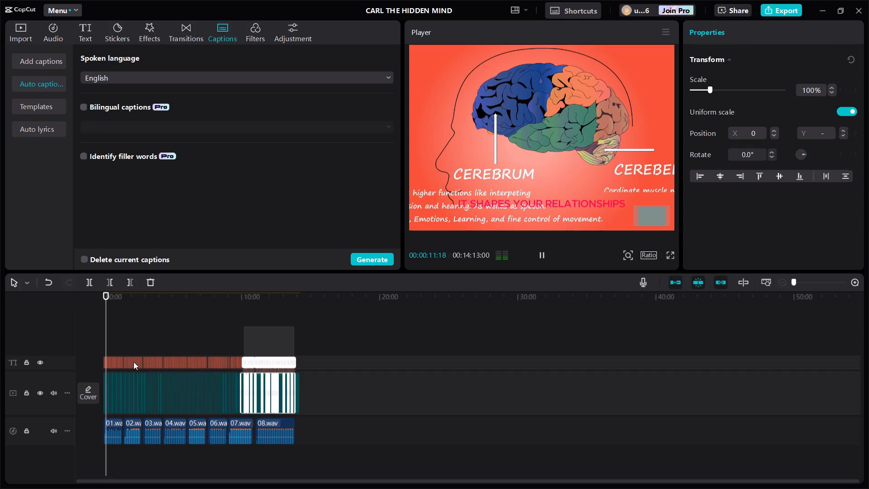
drag(134, 362, 96, 339)
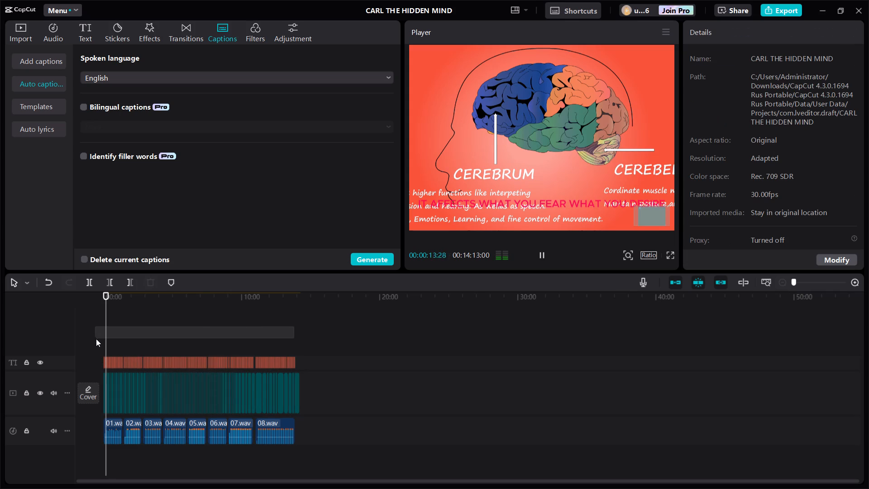
drag(96, 339, 103, 365)
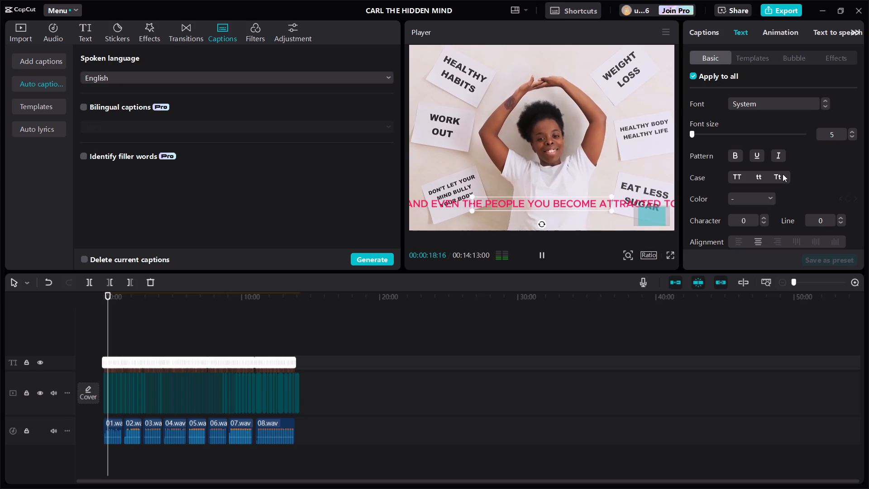
click(764, 216)
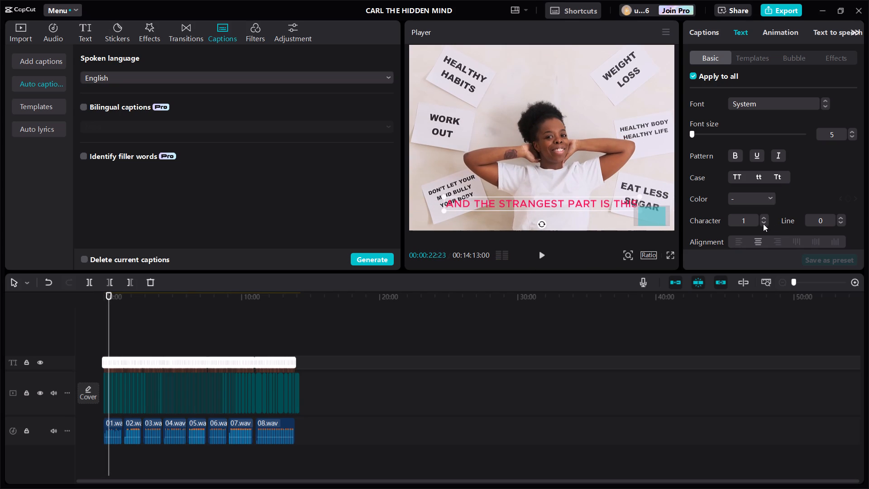
click(762, 216)
click(762, 216)
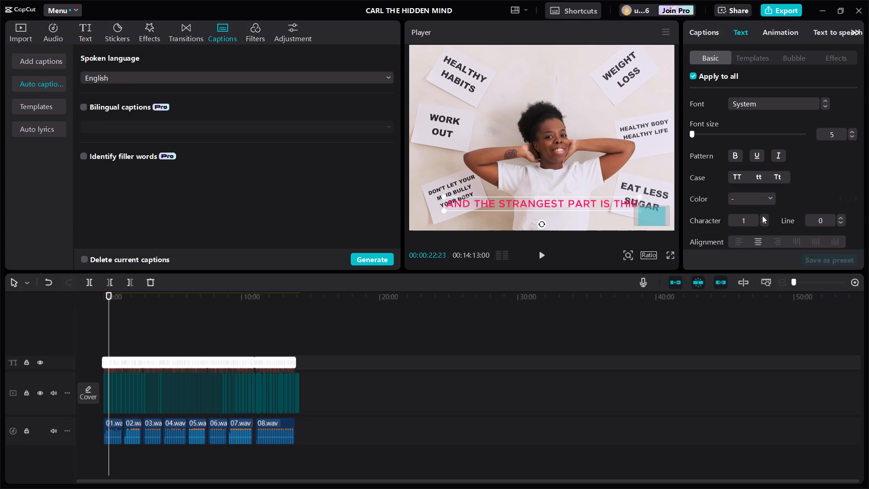
click(763, 219)
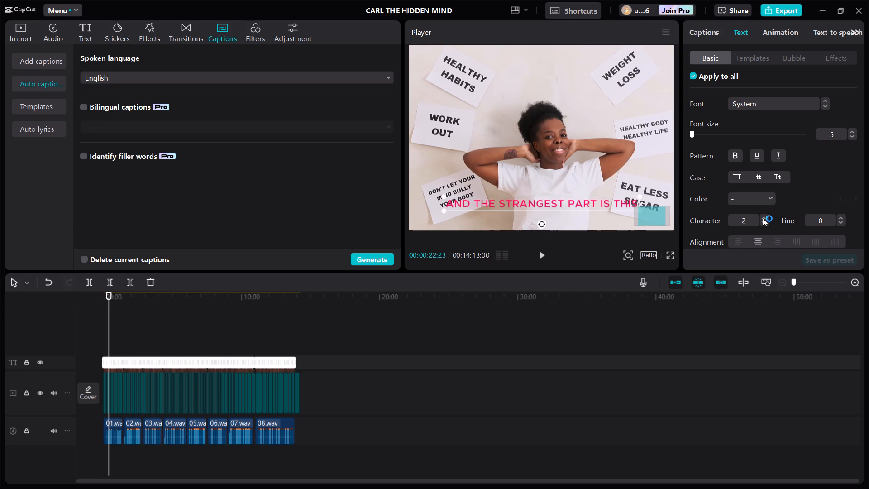
click(763, 218)
click(763, 218)
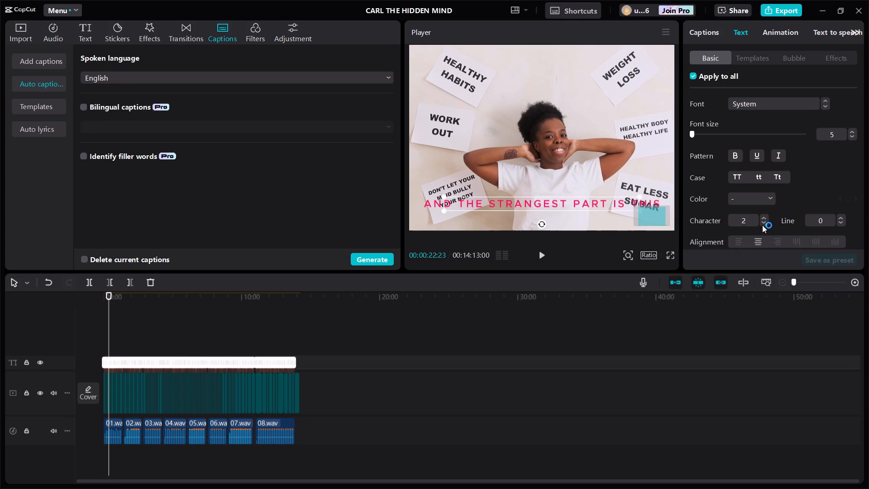
click(762, 221)
click(764, 221)
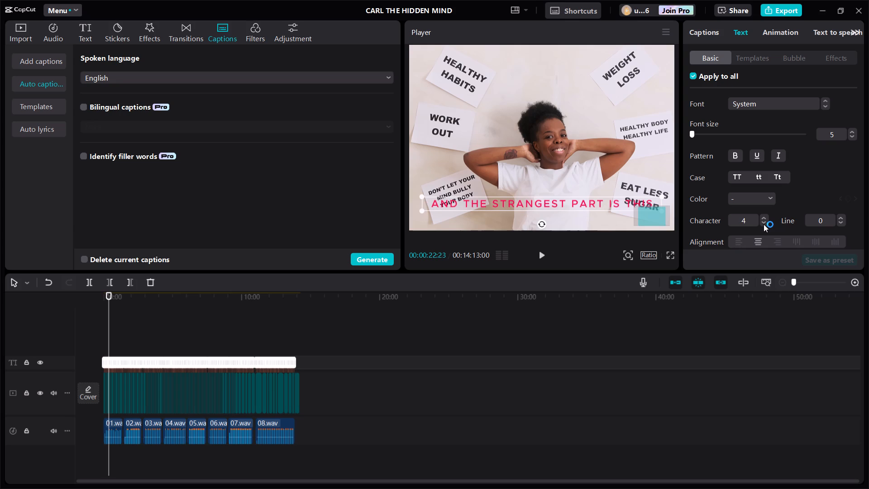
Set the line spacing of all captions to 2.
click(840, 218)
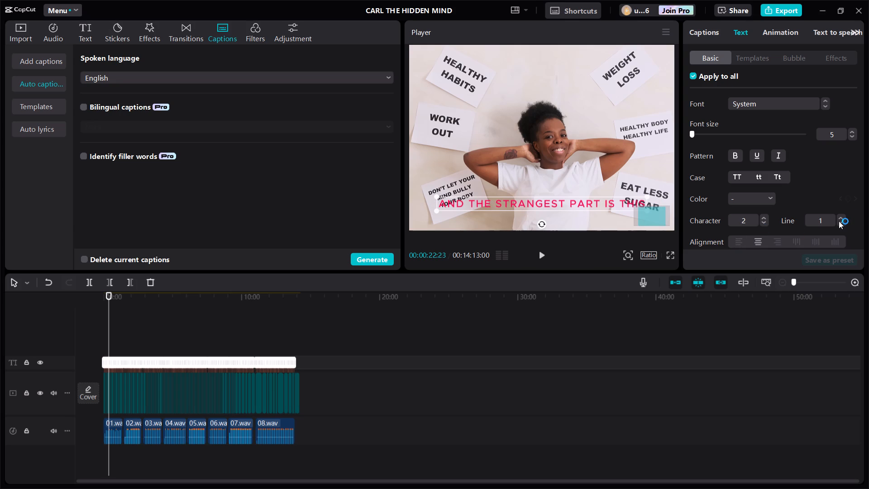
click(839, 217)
Move the captions up to around the middle of the frame, at the woman's face height, with the text level.
drag(542, 226, 541, 193)
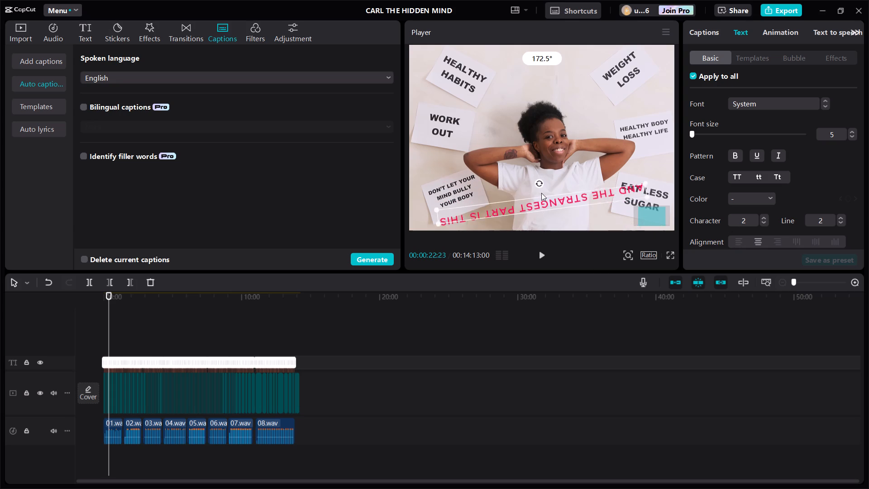
drag(541, 193, 562, 139)
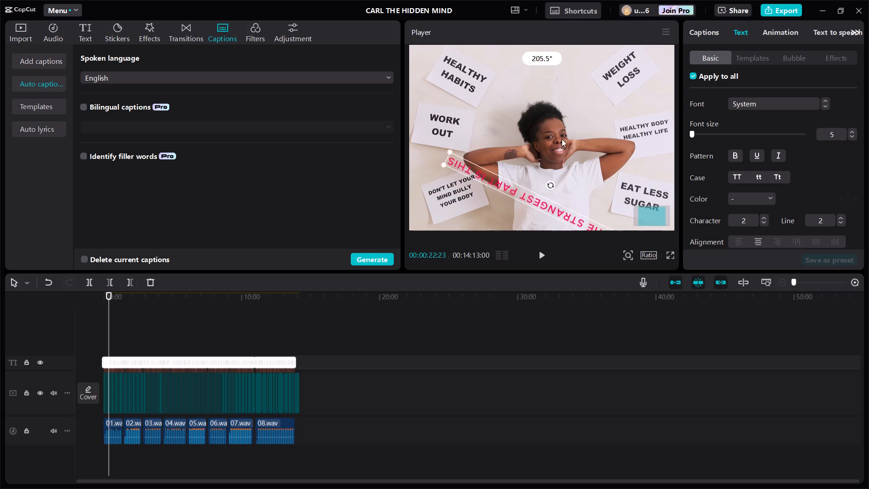
drag(562, 139, 597, 303)
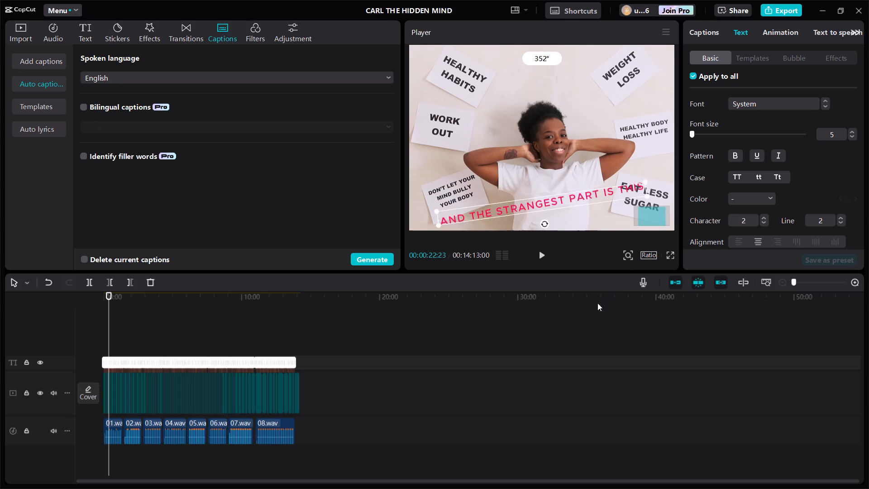
drag(597, 303, 591, 307)
drag(544, 202, 541, 144)
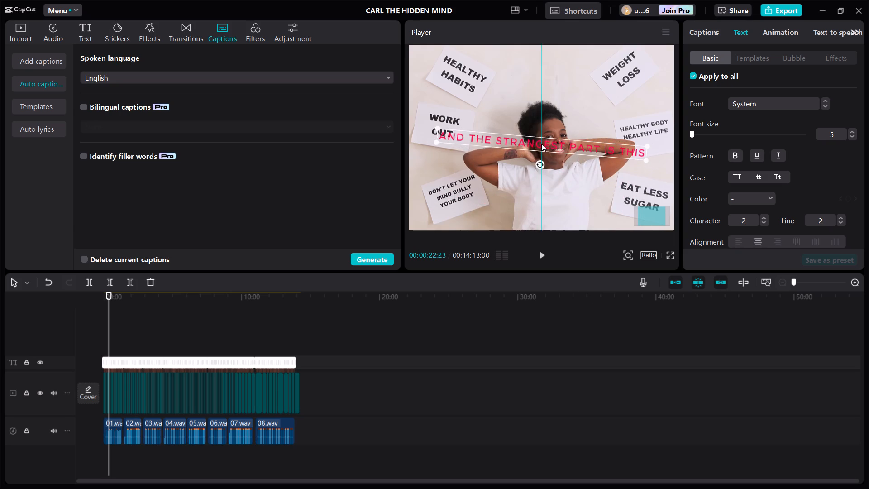
drag(541, 144, 539, 145)
click(535, 167)
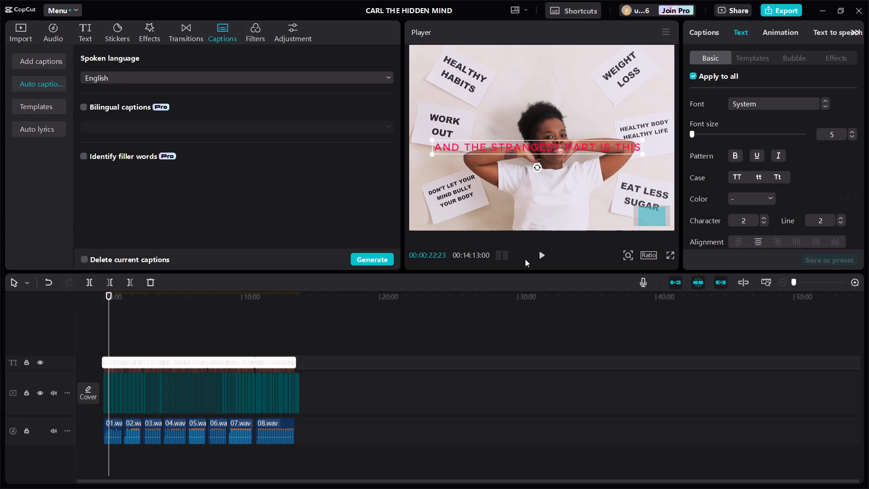
Play the video from the beginning to check the captions' new spacing and position.
click(100, 339)
drag(109, 321, 83, 323)
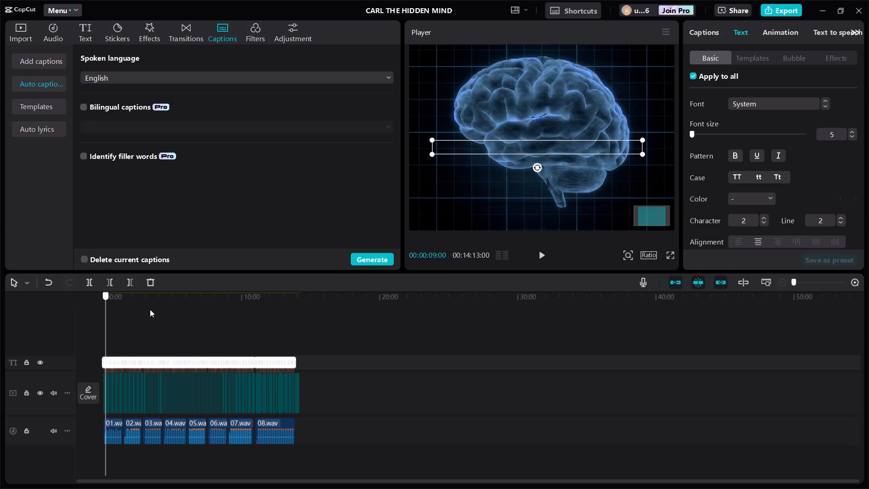
click(538, 254)
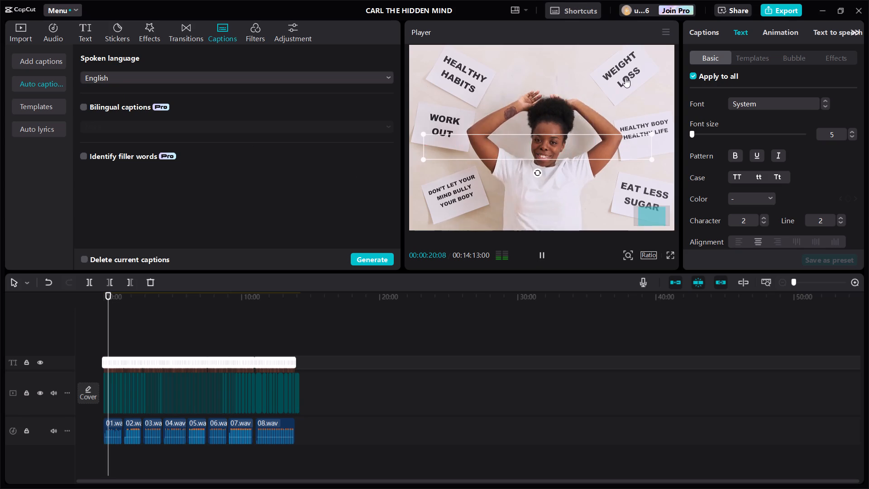
Set the line spacing of all captions to 1.
click(839, 221)
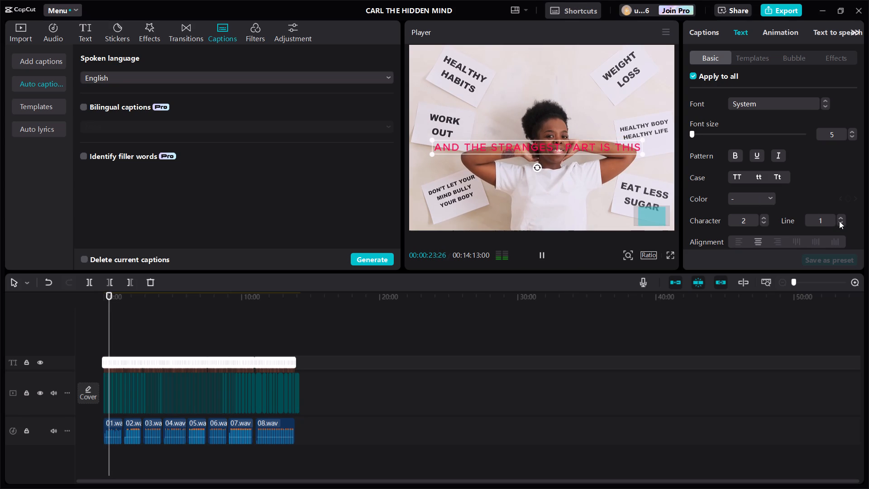
Set the line spacing of all captions to 0 and their character spacing to -1.
click(839, 221)
click(764, 222)
click(764, 221)
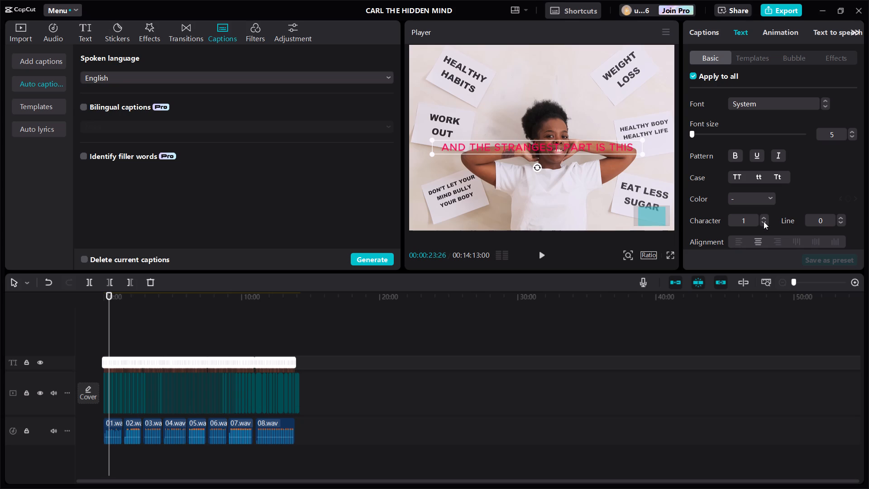
click(763, 221)
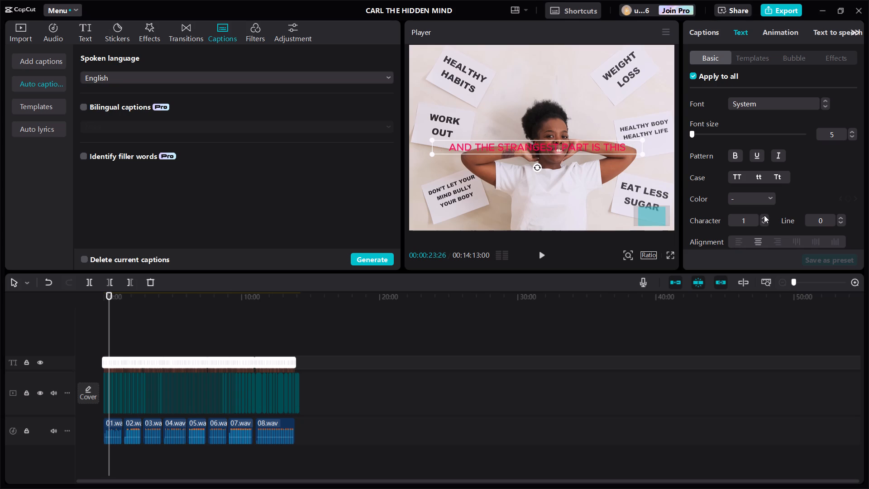
click(764, 215)
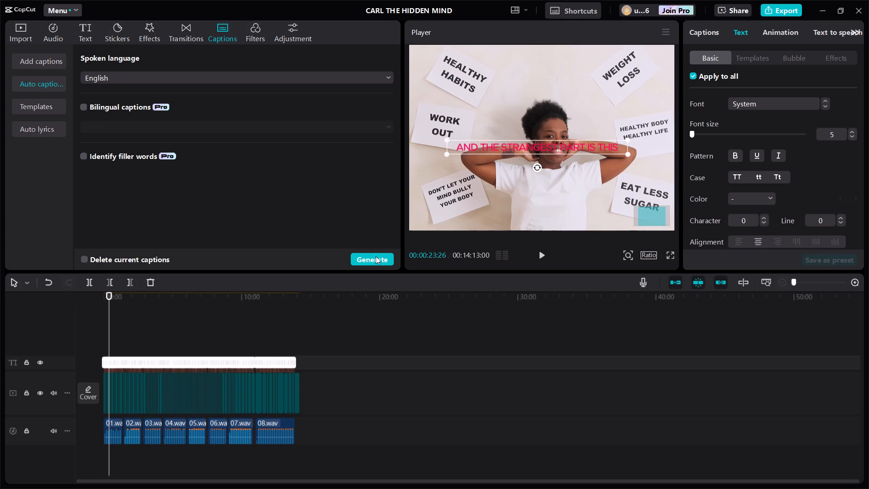
Apply the yellow preset style with the black outline to all captions, after trying the black text with white outline preset.
scroll(738, 184, down, 2)
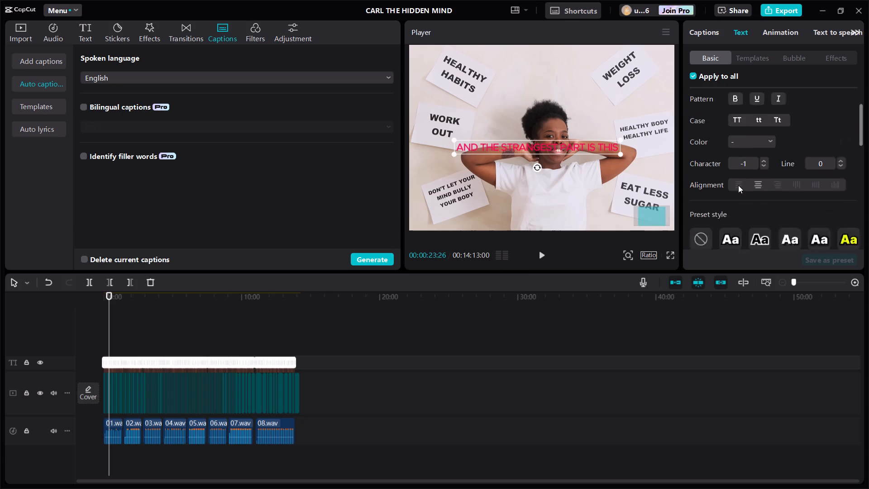
scroll(736, 190, up, 2)
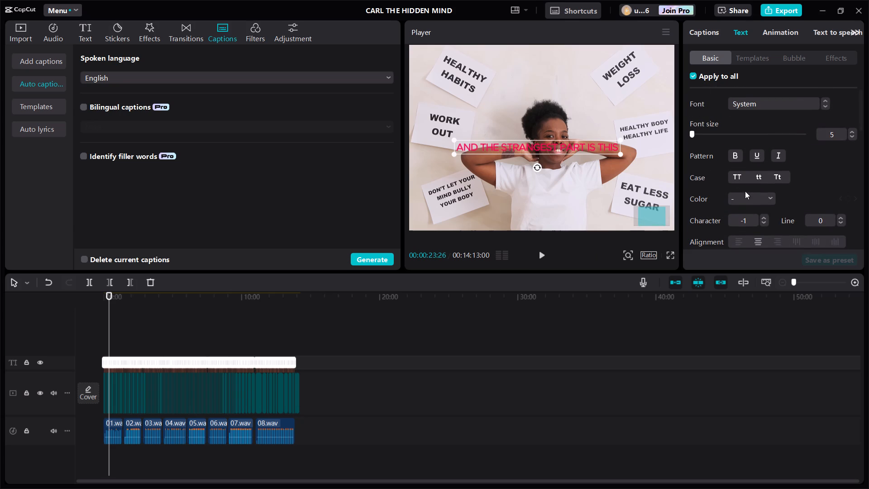
scroll(749, 220, down, 2)
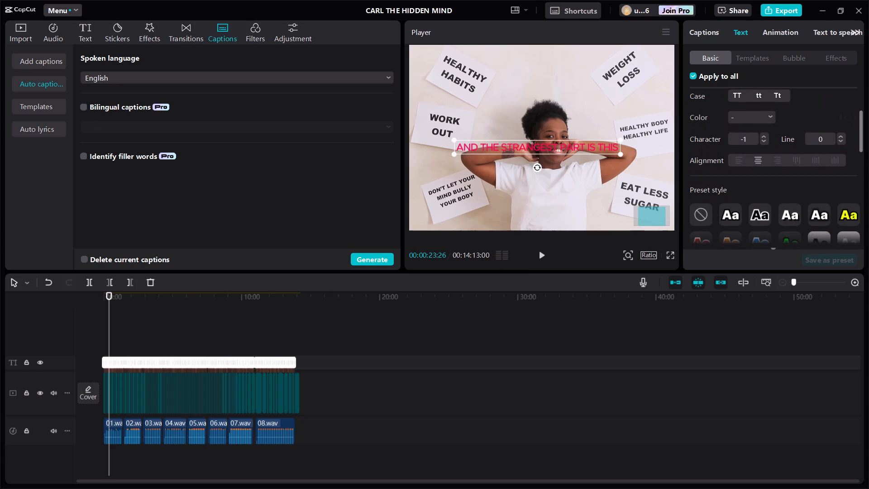
scroll(749, 220, down, 1)
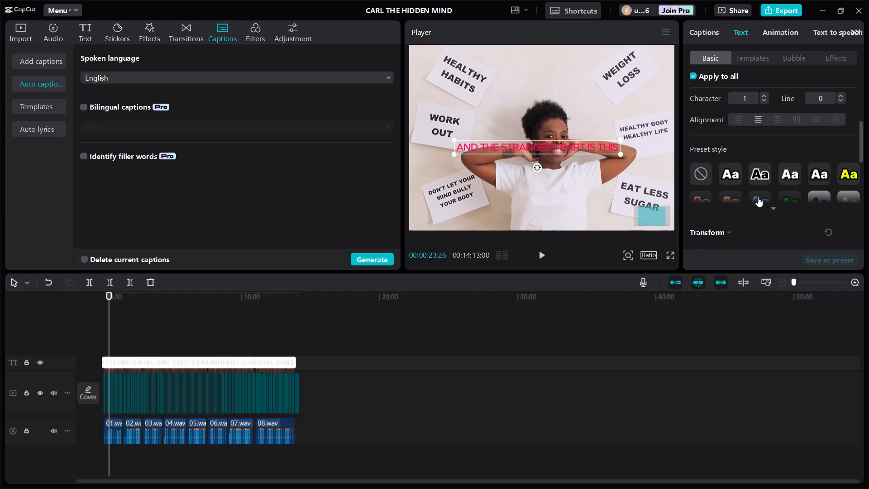
click(759, 173)
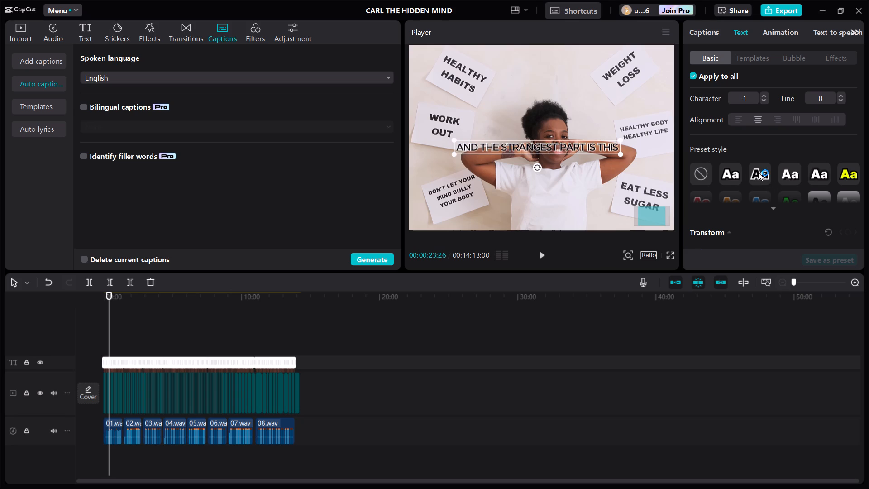
click(845, 173)
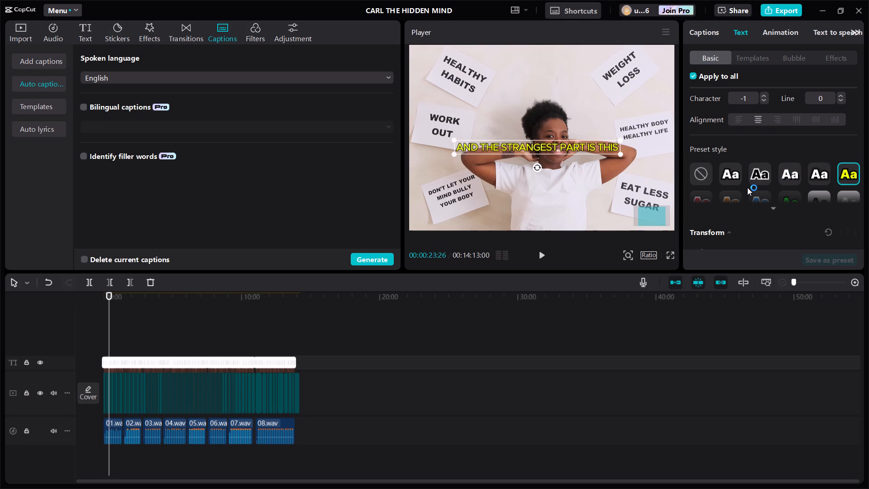
Examine the captions' transform, blend, stroke colour and background settings.
scroll(769, 192, down, 2)
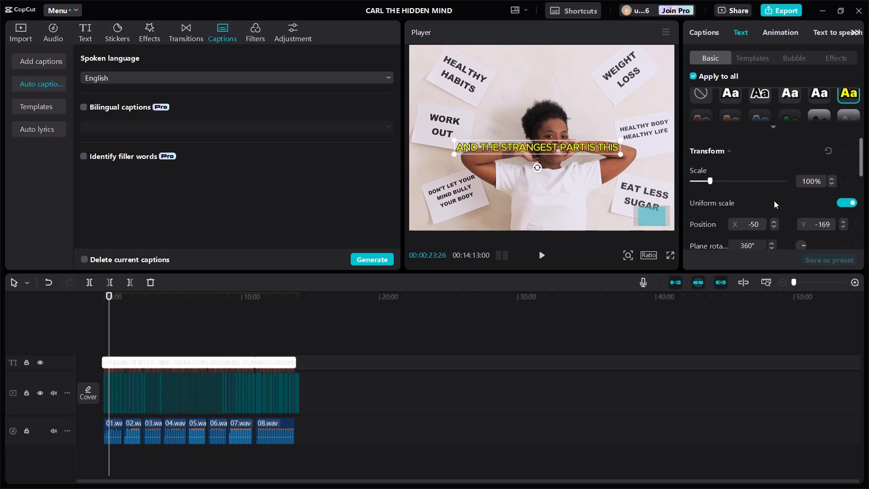
scroll(780, 198, down, 1)
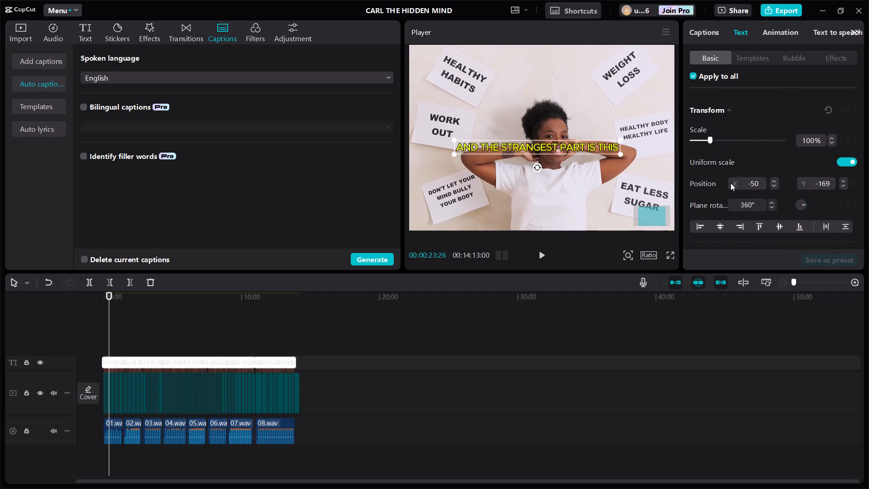
scroll(731, 183, down, 2)
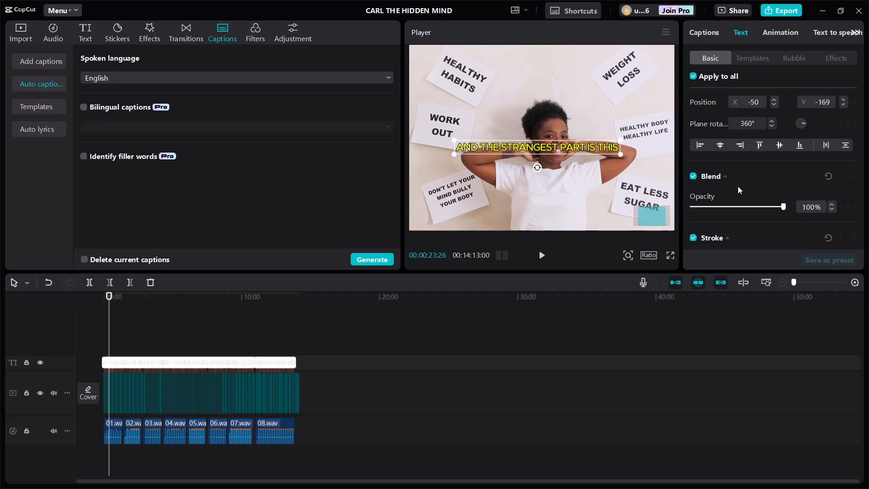
scroll(740, 189, down, 2)
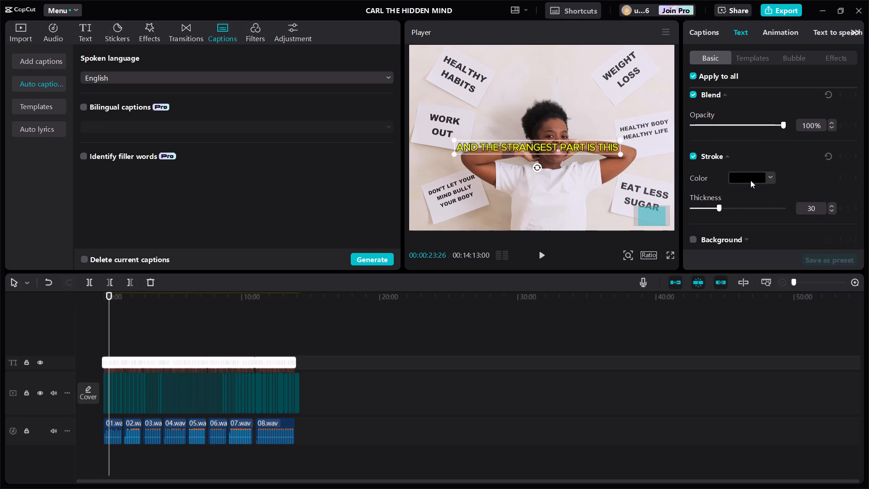
click(750, 180)
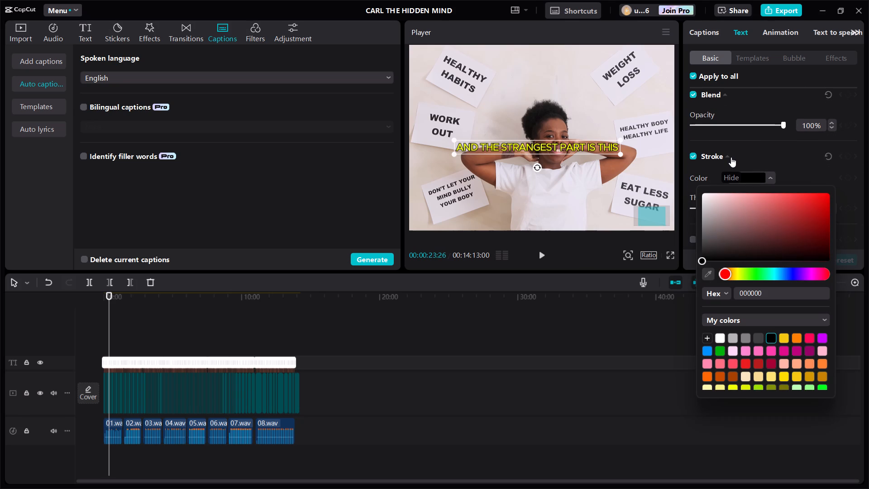
click(750, 154)
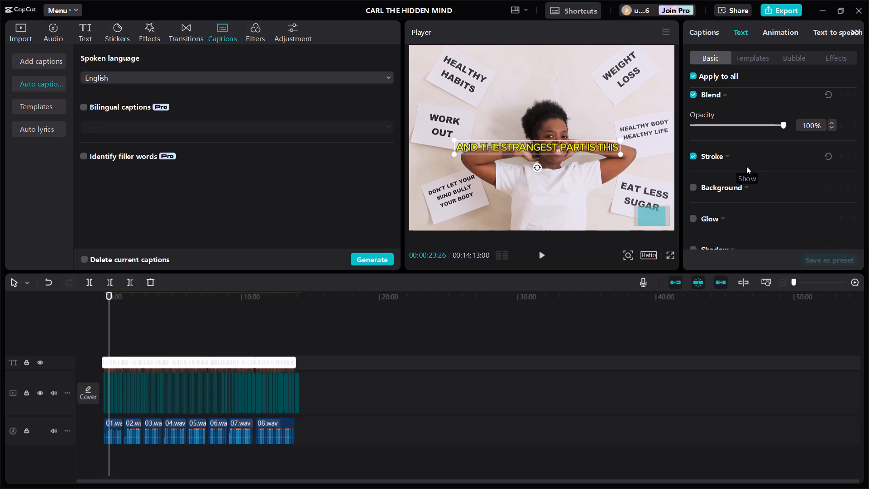
click(726, 186)
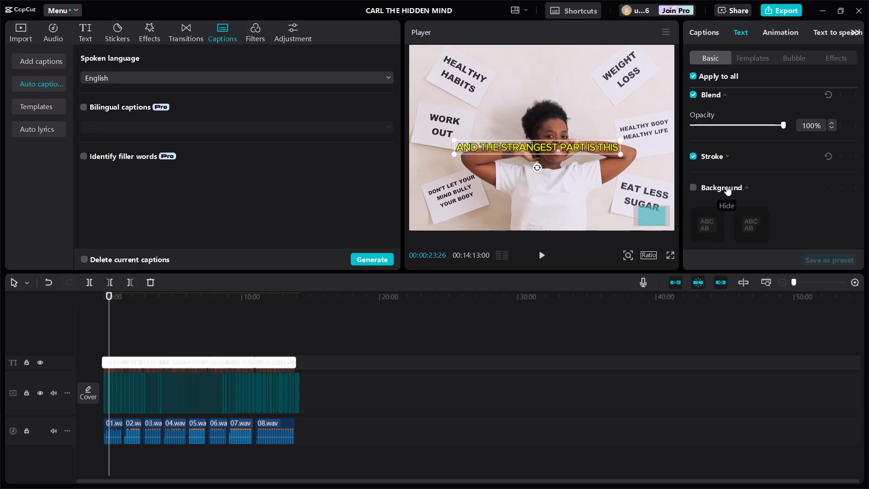
scroll(736, 226, down, 3)
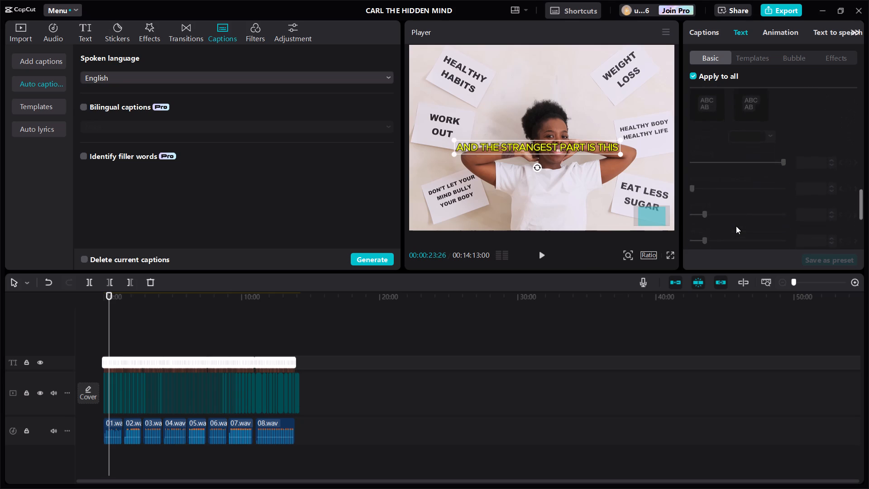
scroll(736, 226, down, 3)
scroll(736, 226, up, 10)
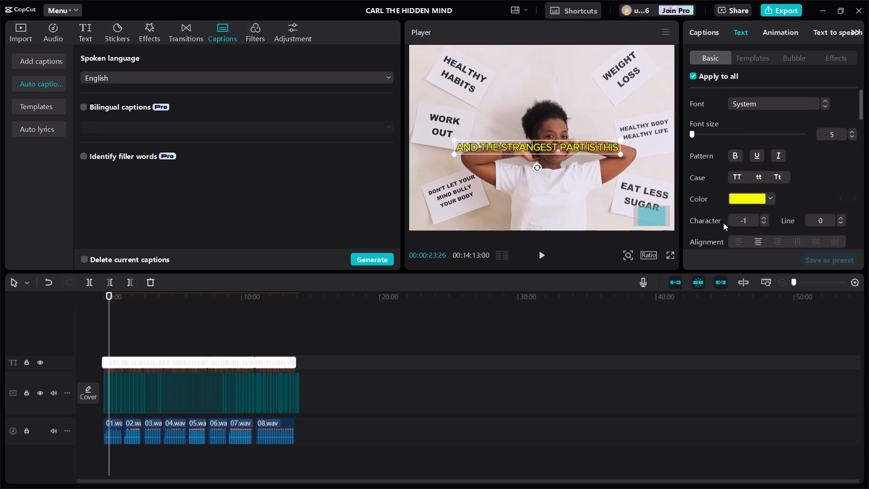
scroll(723, 223, up, 3)
Play the video from the beginning to check the yellow captions and their tighter spacing over the footage.
drag(110, 319, 40, 328)
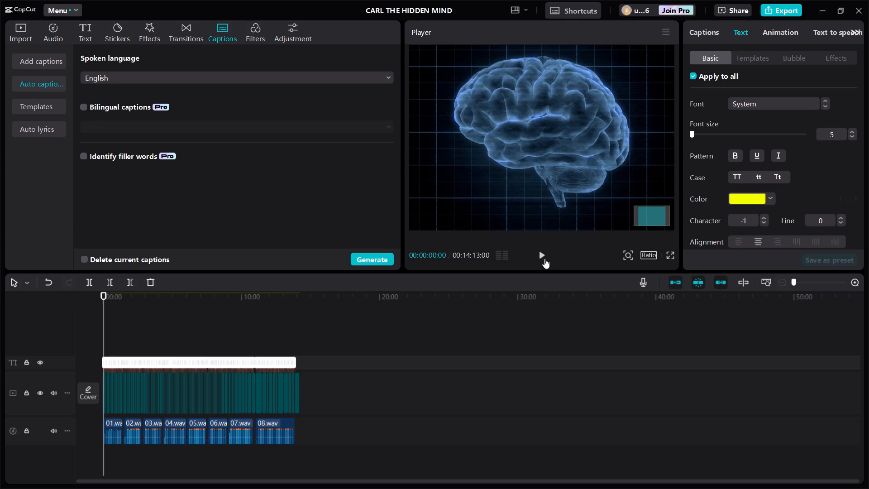
click(543, 258)
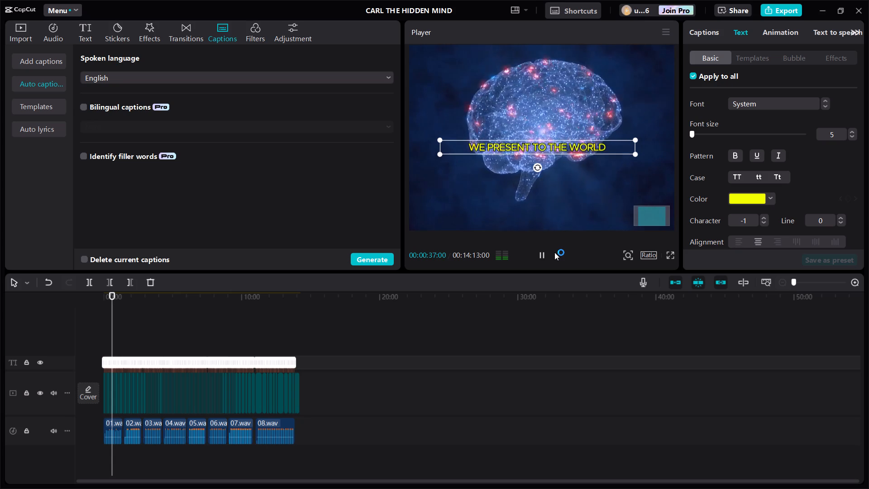
click(616, 114)
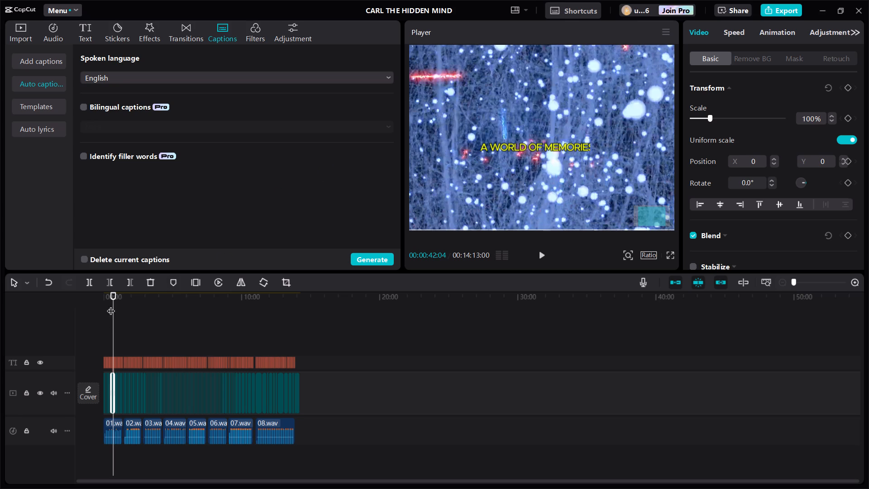
drag(115, 297, 73, 307)
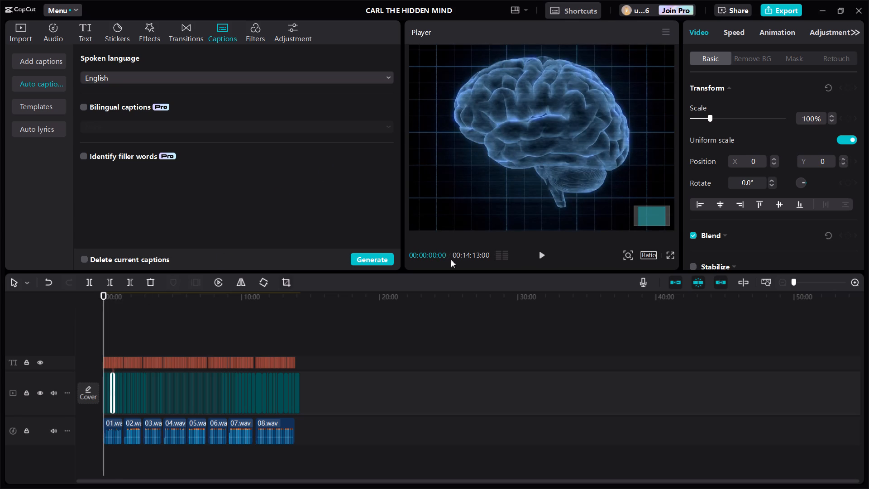
click(541, 254)
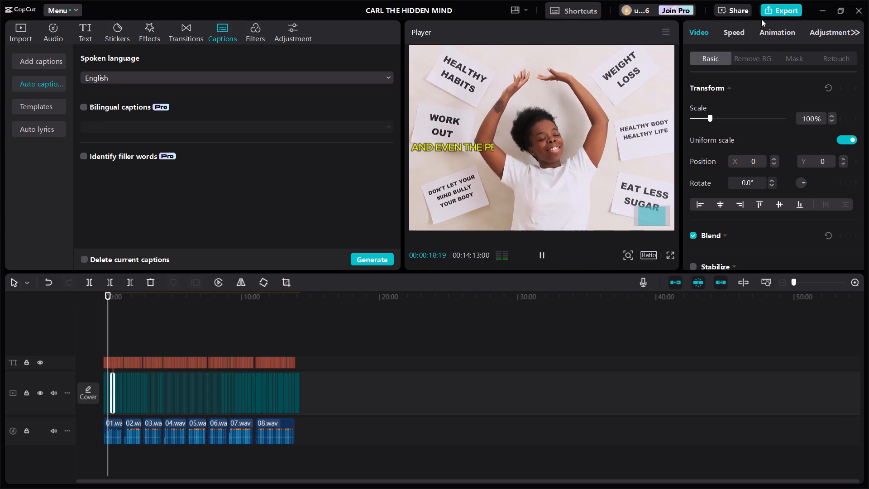
Open the export settings for the video and browse into the BEYOND THE VEIL folder for the export location.
click(767, 10)
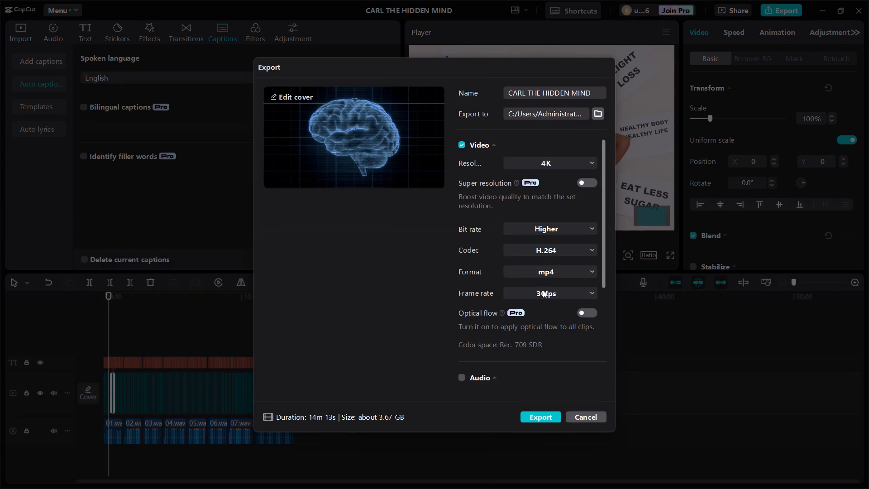
click(602, 113)
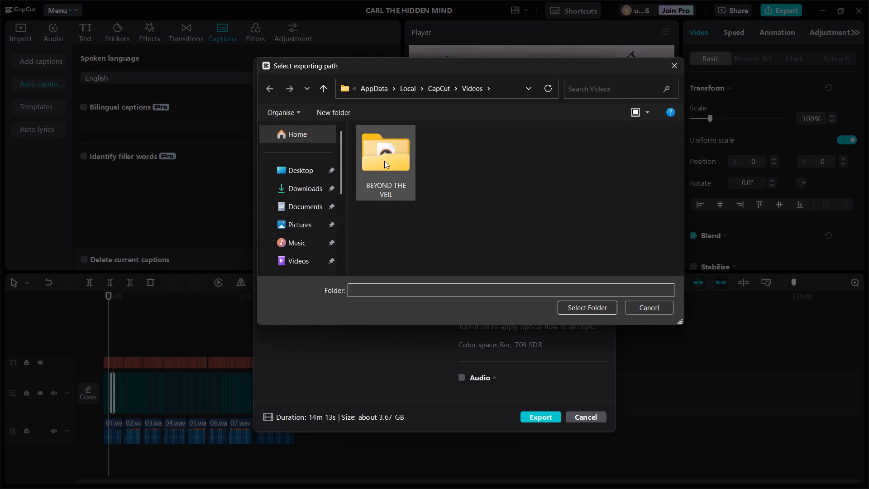
click(434, 160)
double_click(368, 181)
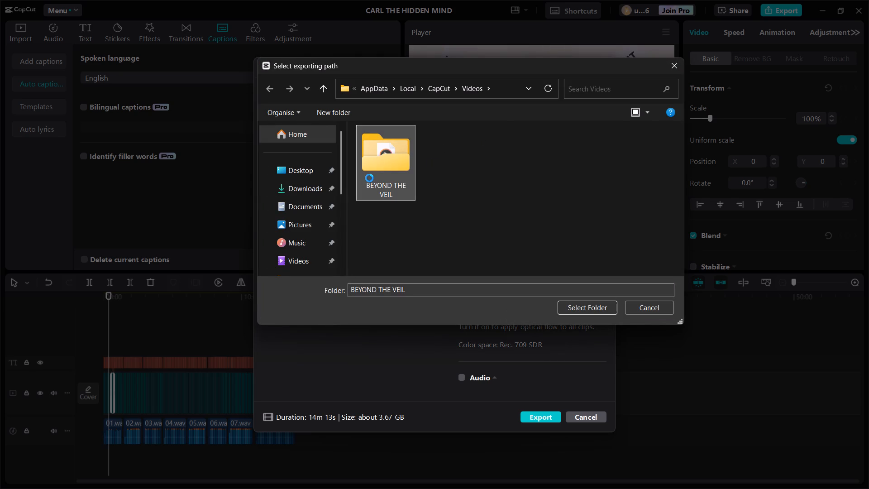
click(403, 167)
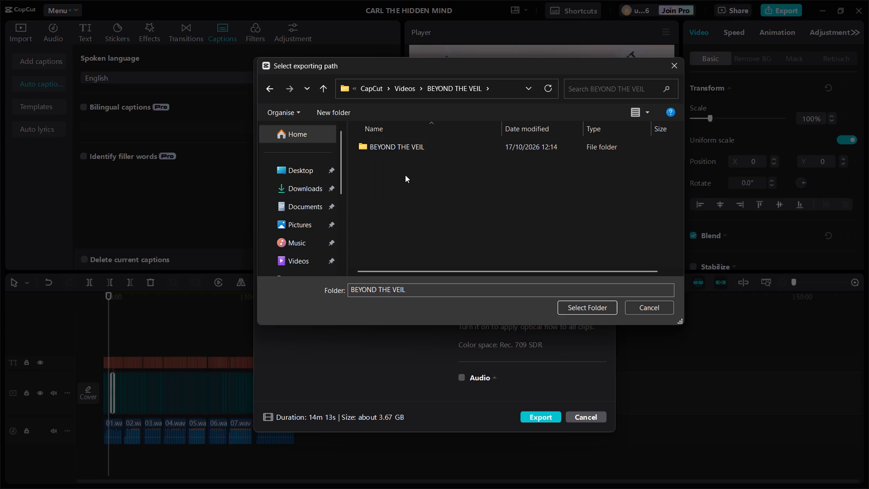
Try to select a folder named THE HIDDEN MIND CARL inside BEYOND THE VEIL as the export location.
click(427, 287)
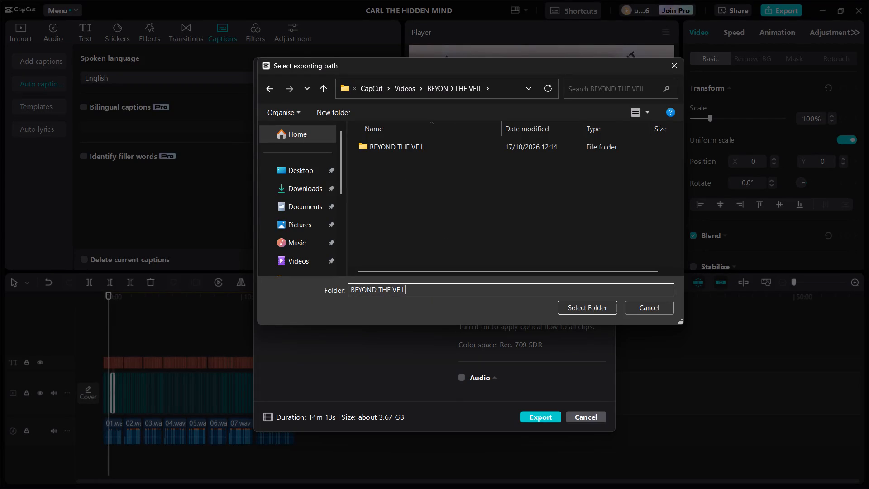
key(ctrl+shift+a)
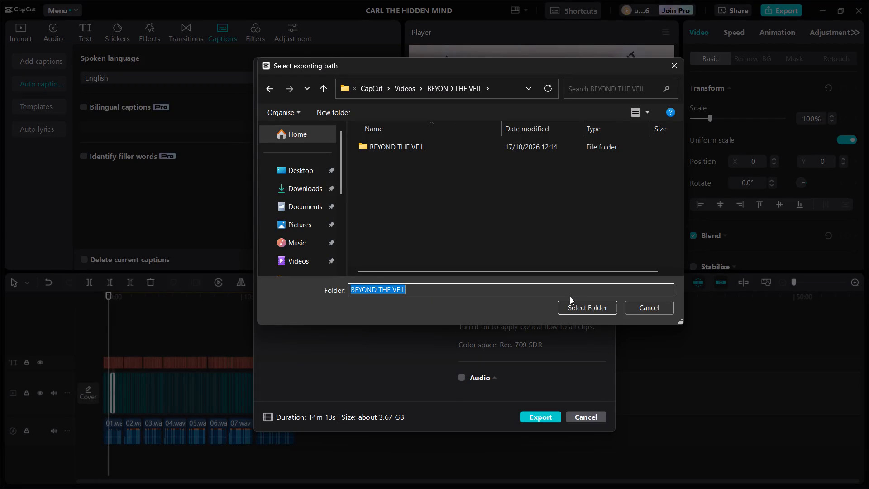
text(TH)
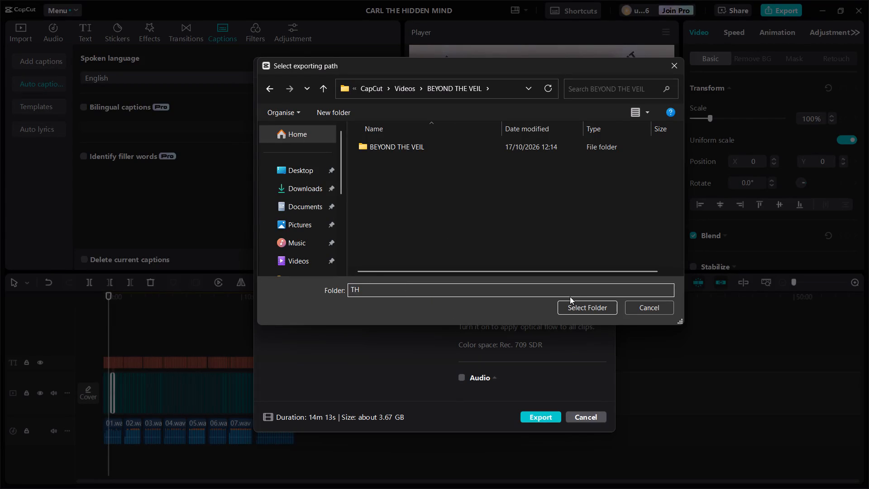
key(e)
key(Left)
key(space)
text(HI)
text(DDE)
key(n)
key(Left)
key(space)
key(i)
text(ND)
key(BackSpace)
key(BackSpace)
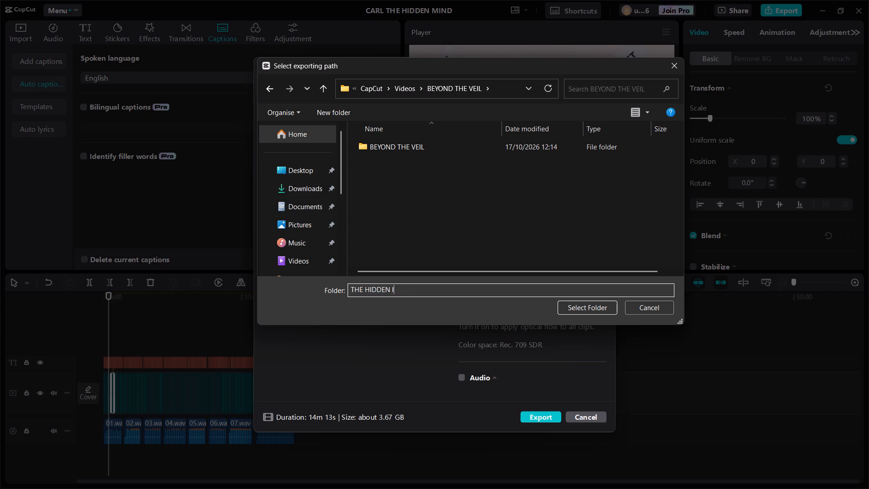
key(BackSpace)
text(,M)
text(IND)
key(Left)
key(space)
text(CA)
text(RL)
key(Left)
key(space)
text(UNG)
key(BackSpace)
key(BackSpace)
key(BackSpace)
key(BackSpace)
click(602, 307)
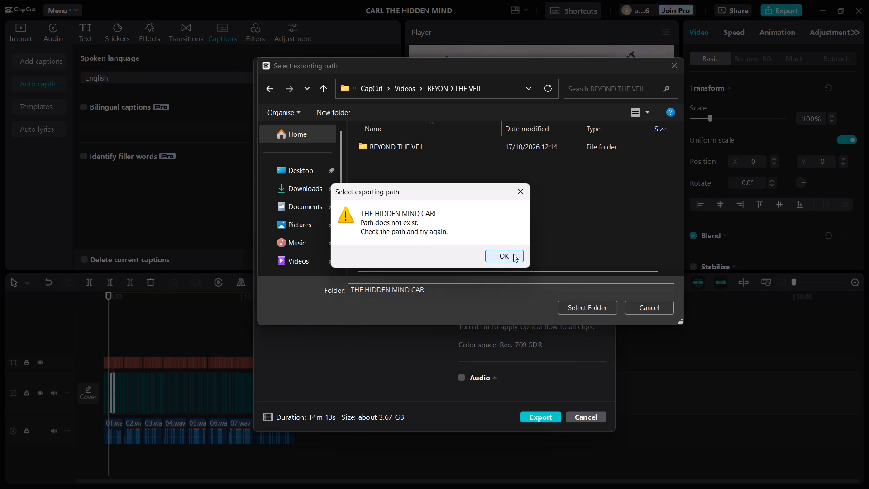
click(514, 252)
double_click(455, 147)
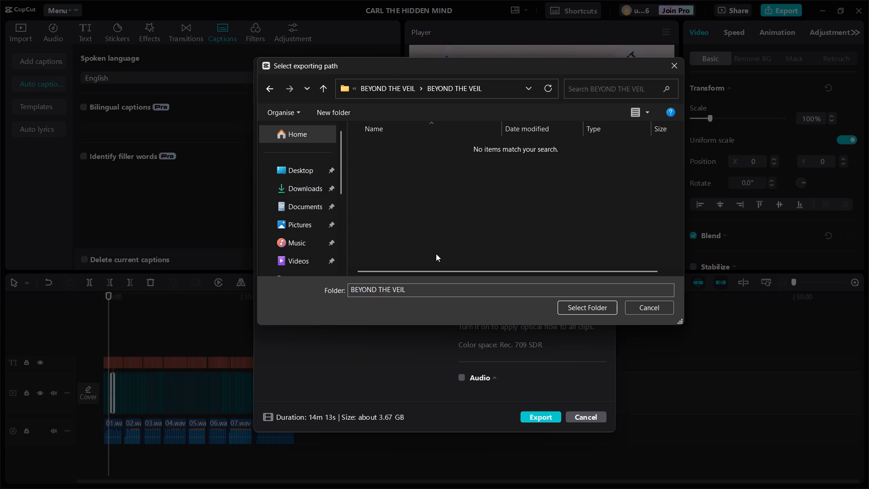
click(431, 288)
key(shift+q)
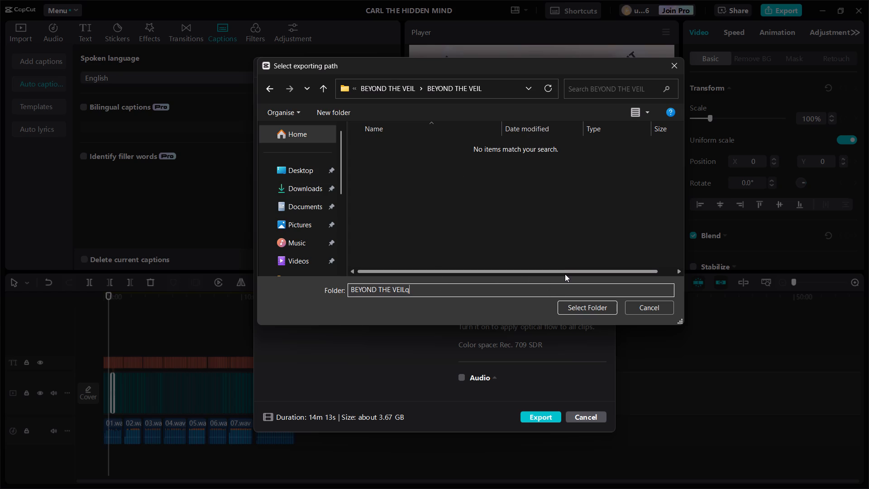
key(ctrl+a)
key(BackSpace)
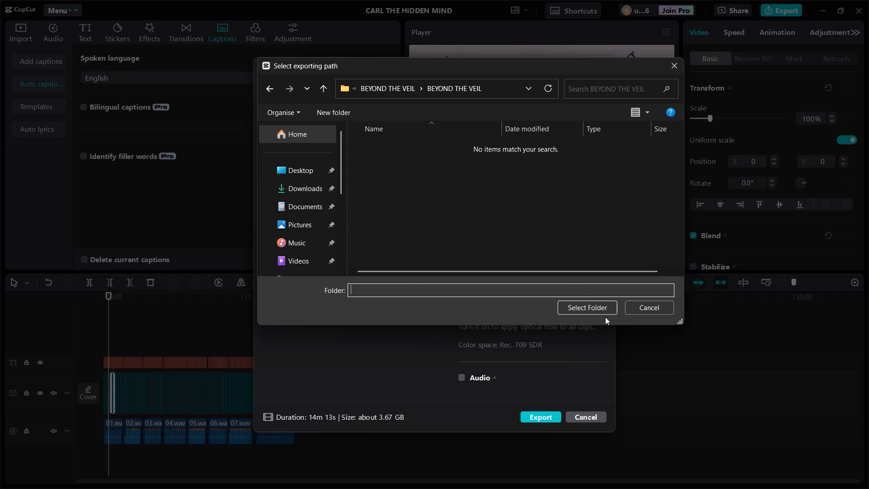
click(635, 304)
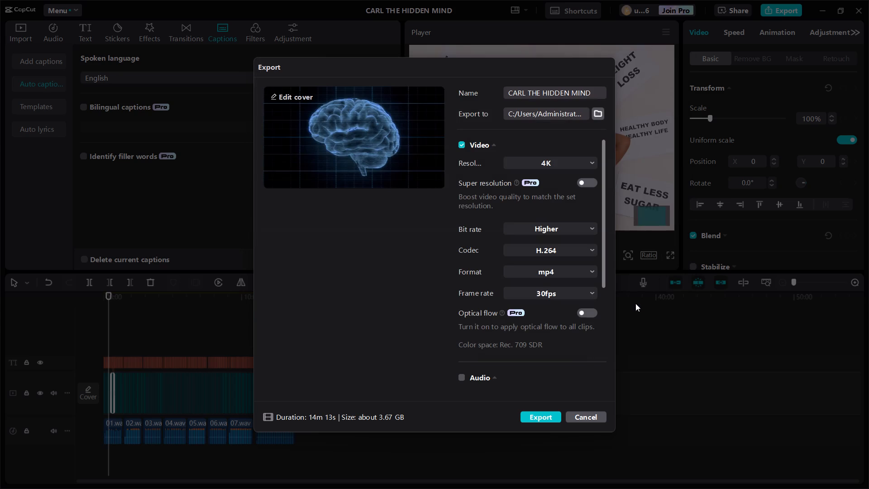
Choose CapCut's Videos folder as the export location for the video.
click(597, 114)
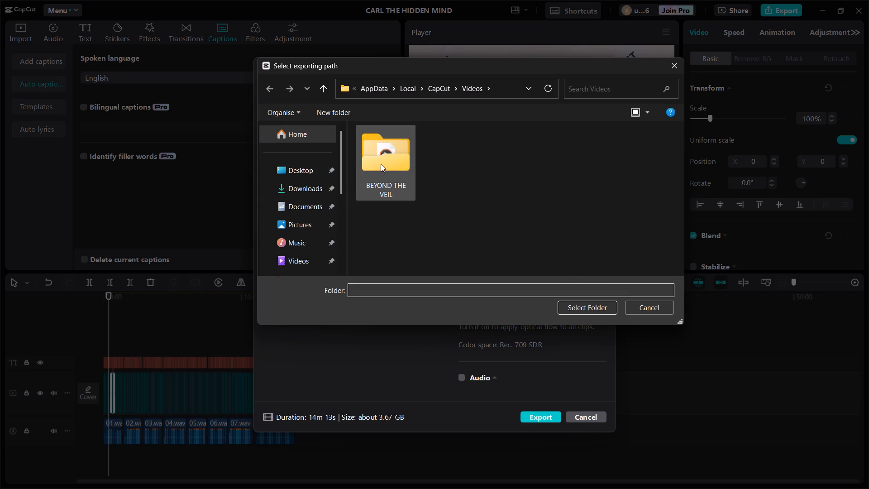
click(586, 309)
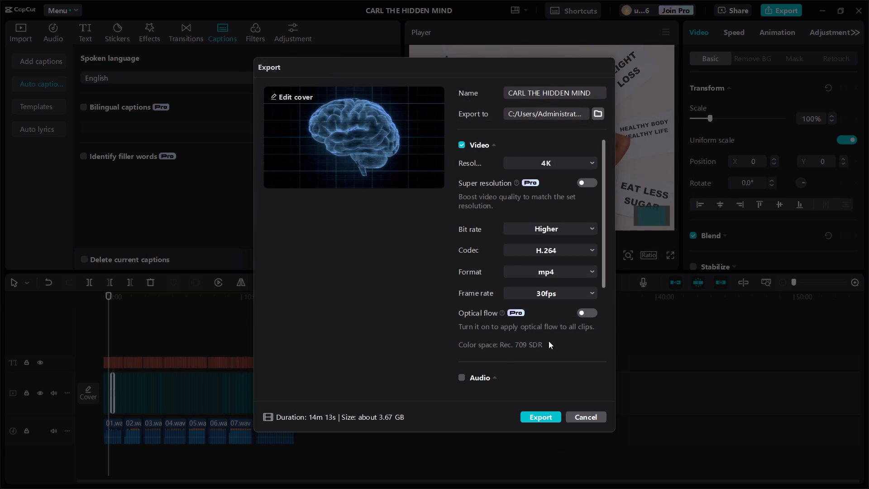
Include the audio in the export and start exporting CARL THE HIDDEN MIND in 4K as mp4.
click(463, 379)
click(540, 416)
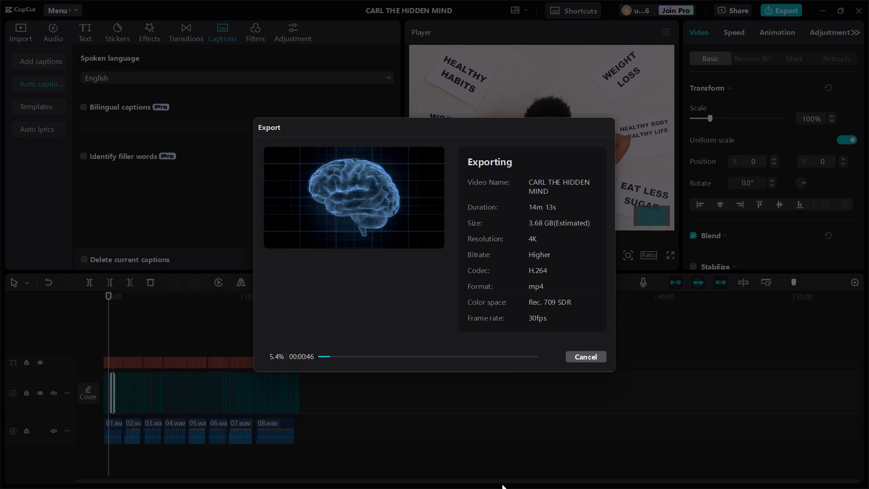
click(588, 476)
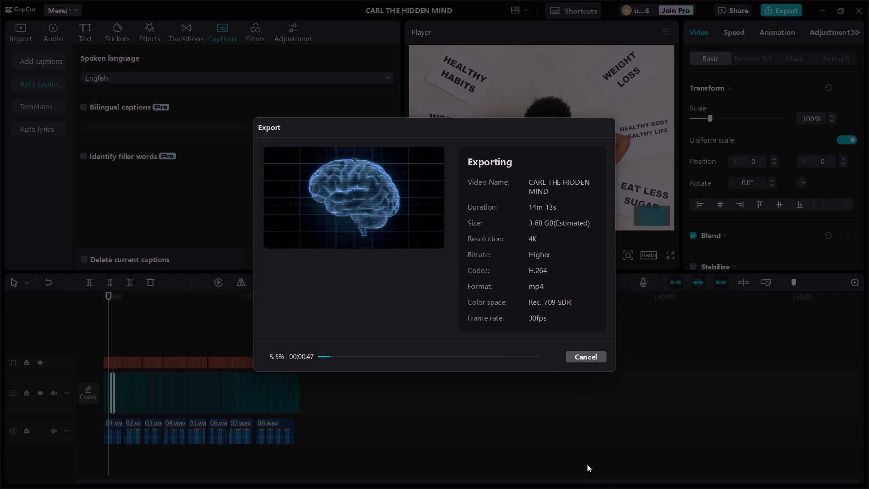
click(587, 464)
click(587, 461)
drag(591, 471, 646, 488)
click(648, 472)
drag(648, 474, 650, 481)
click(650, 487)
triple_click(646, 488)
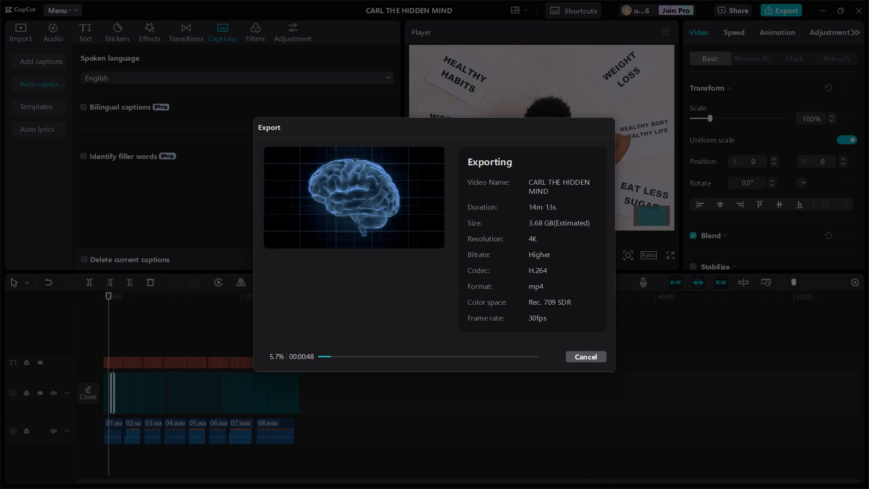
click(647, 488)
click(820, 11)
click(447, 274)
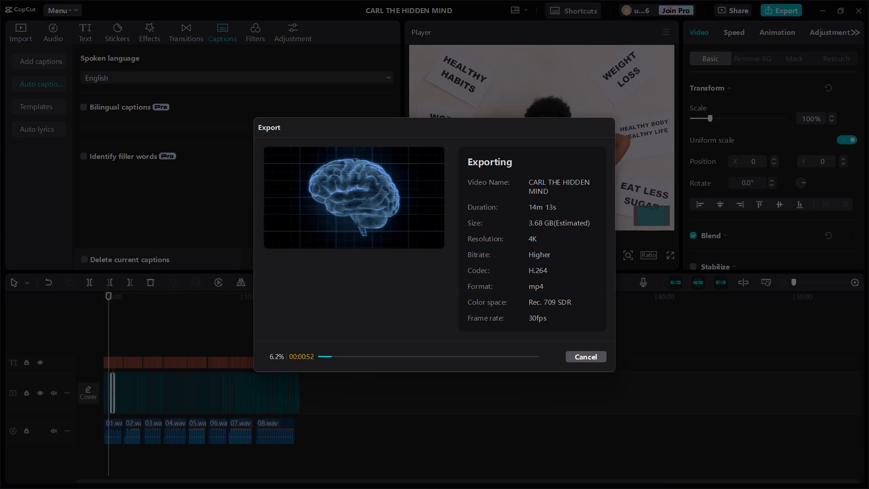
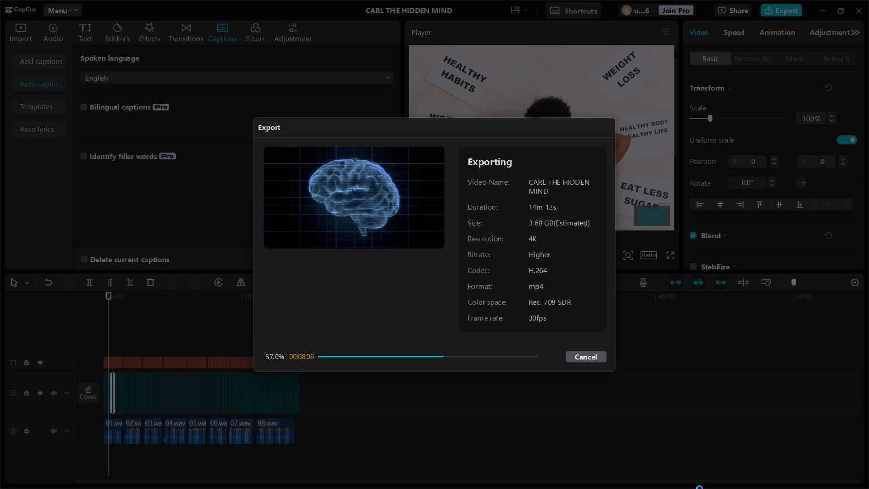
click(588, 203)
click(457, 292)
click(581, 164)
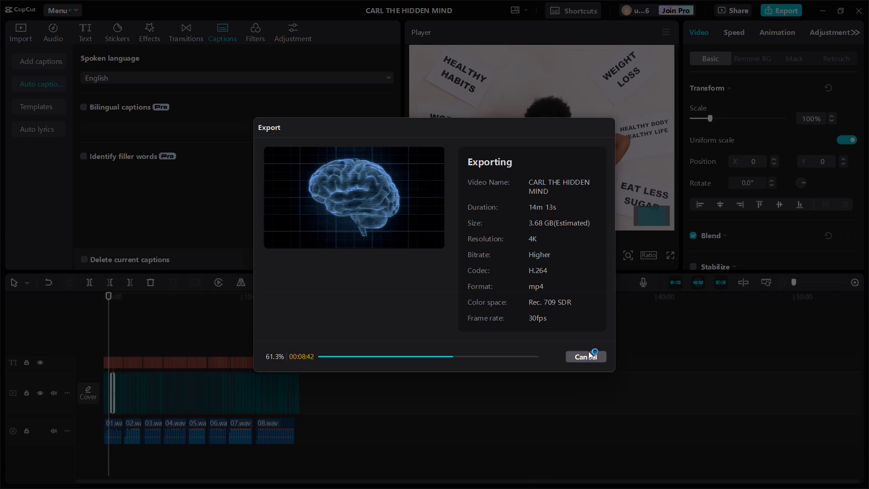
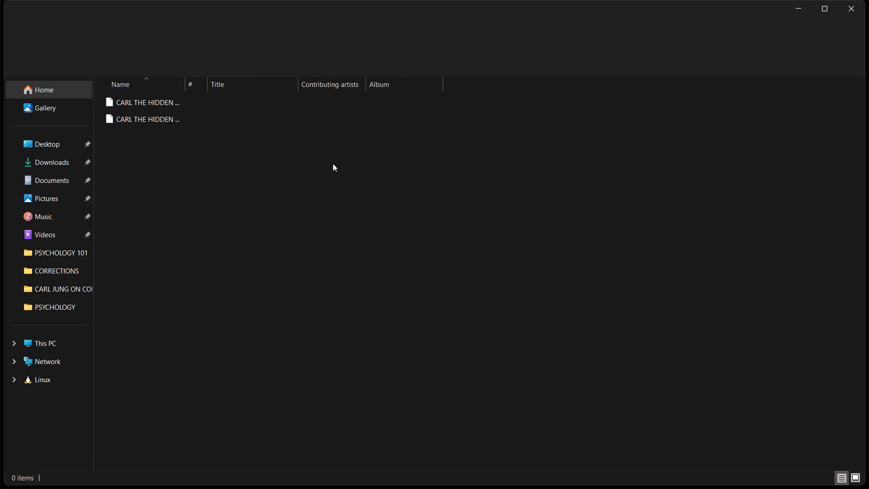
Minimize the exported files' folder window, return to CapCut and dismiss the completed Export dialog without sharing the video.
click(795, 4)
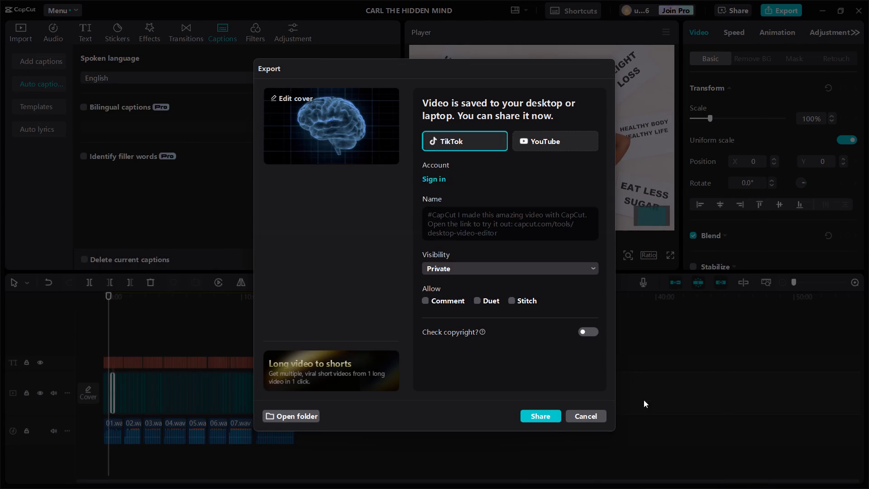
click(592, 415)
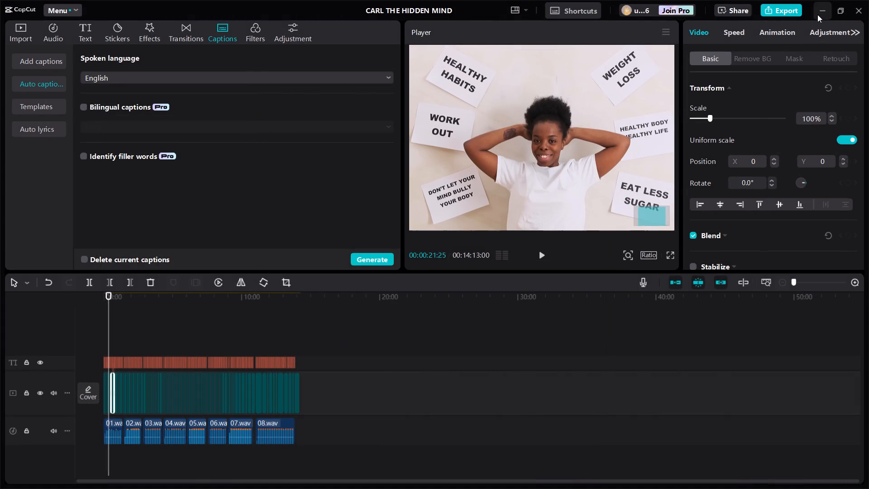